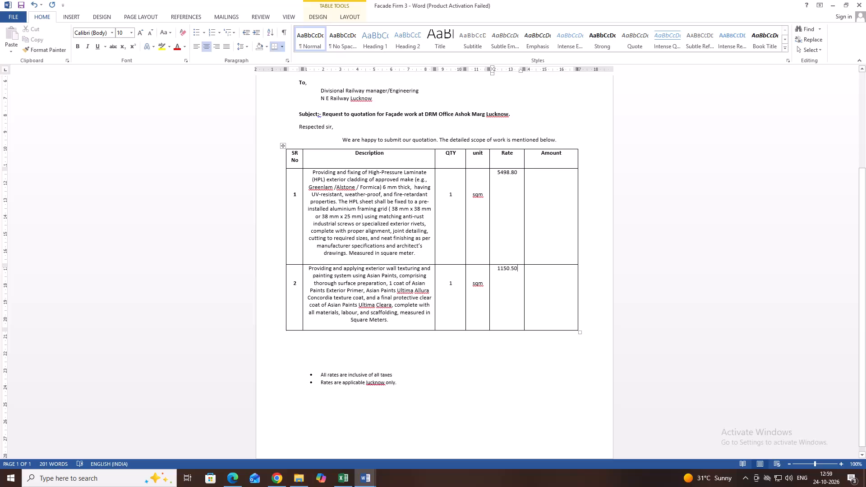
Move the rates 5498.80 and 1150.50 down within their cells so they line up with each row's quantity and unit.
click(497, 174)
key(Return)
key(Return)
key(Return)
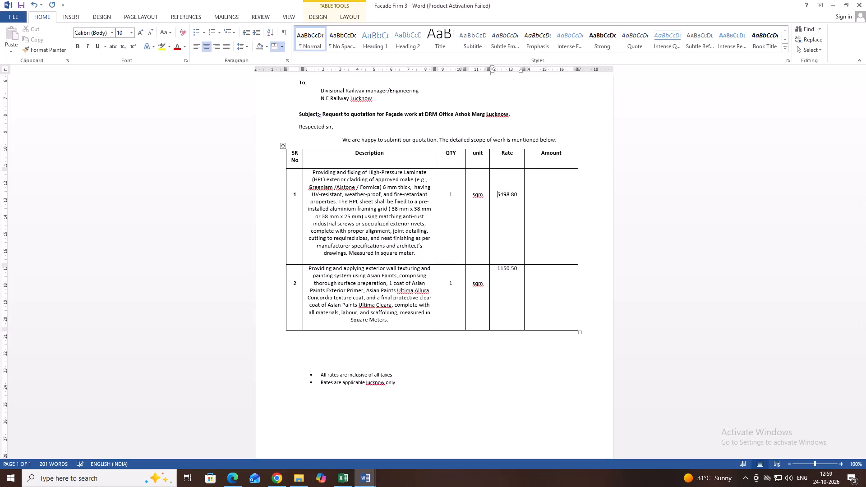
click(497, 272)
key(Return)
key(Return)
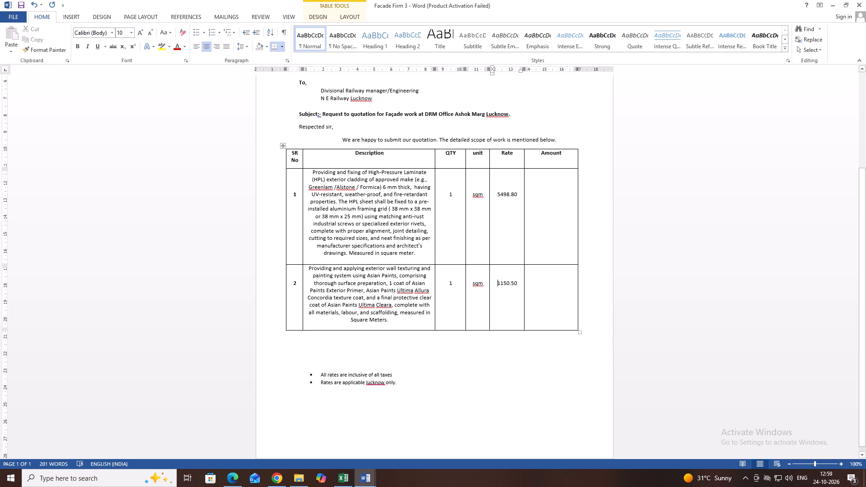
Enter 5498.80 in the Amount column for both item 1 and item 2.
click(552, 206)
text(5498.80)
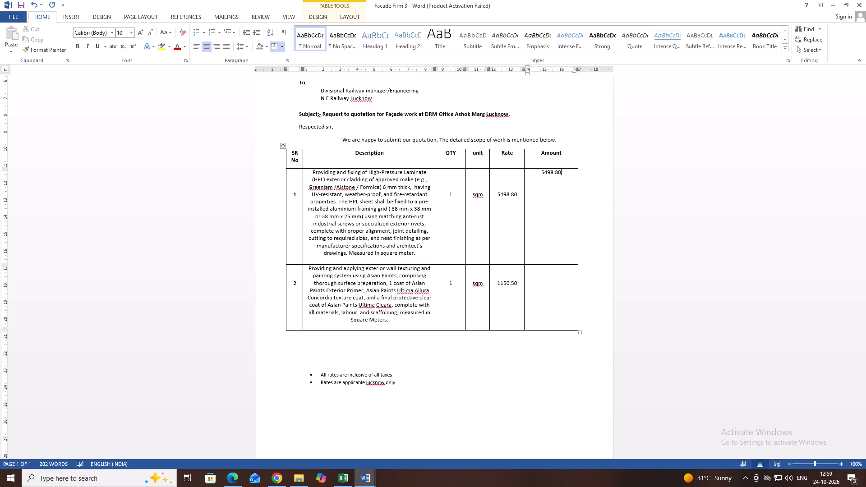
click(547, 282)
text(5498.80)
Move both Amount values down within their cells to line up with the rates in the same rows.
click(542, 178)
key(Return)
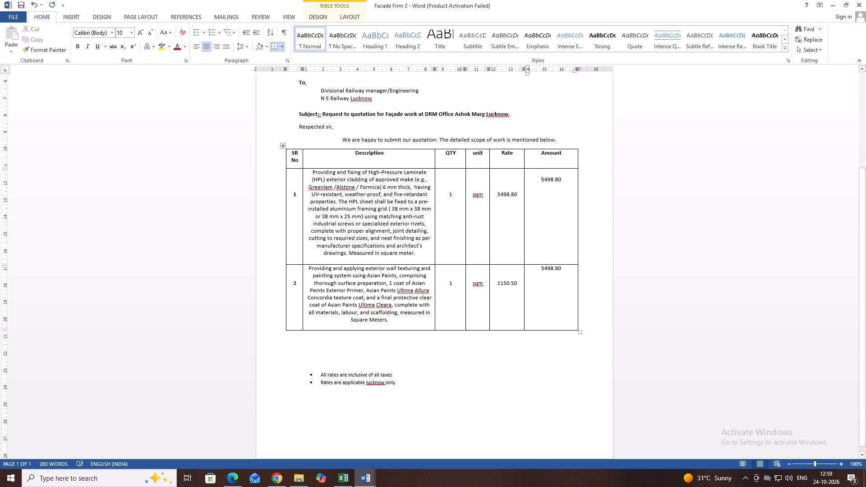
key(Return)
key(Return)
scroll(546, 176, down, 1)
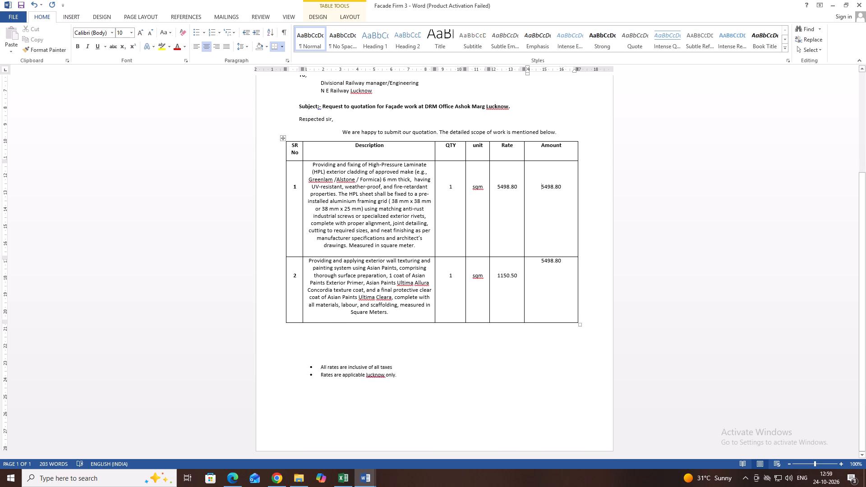
click(537, 262)
key(Return)
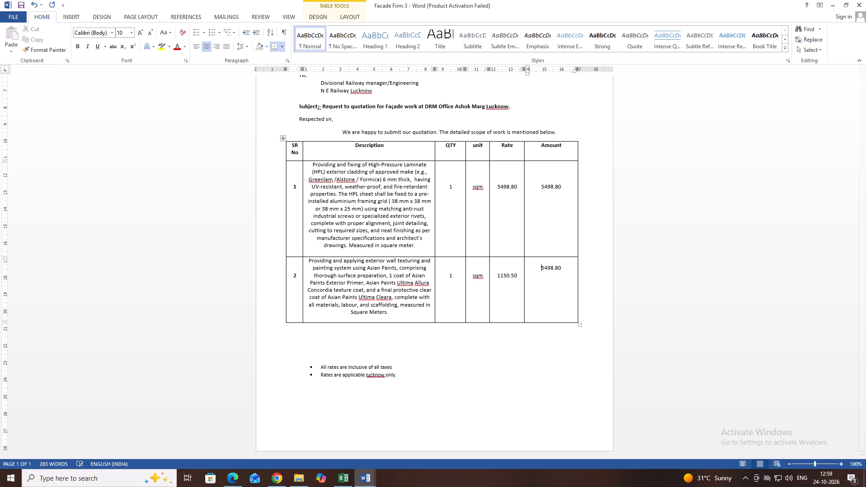
key(Return)
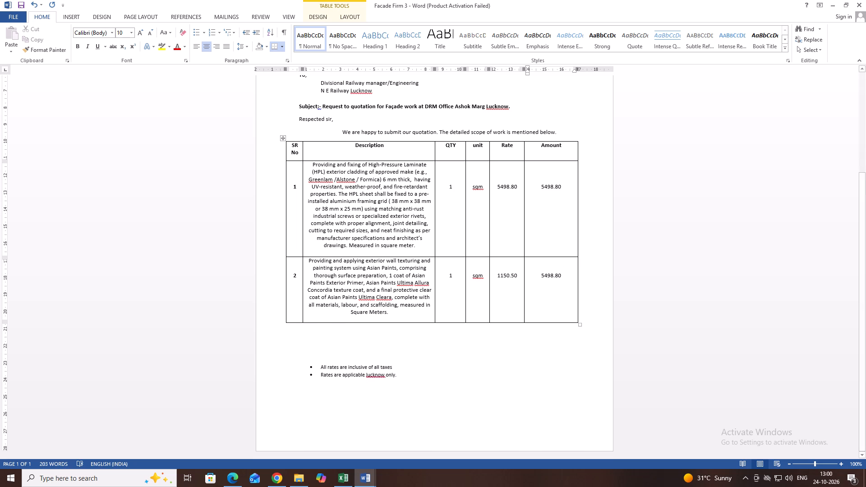
Save a copy of the quotation in the current New folder as "Facade Firm 3 STAR CONSTRUCTION".
click(12, 15)
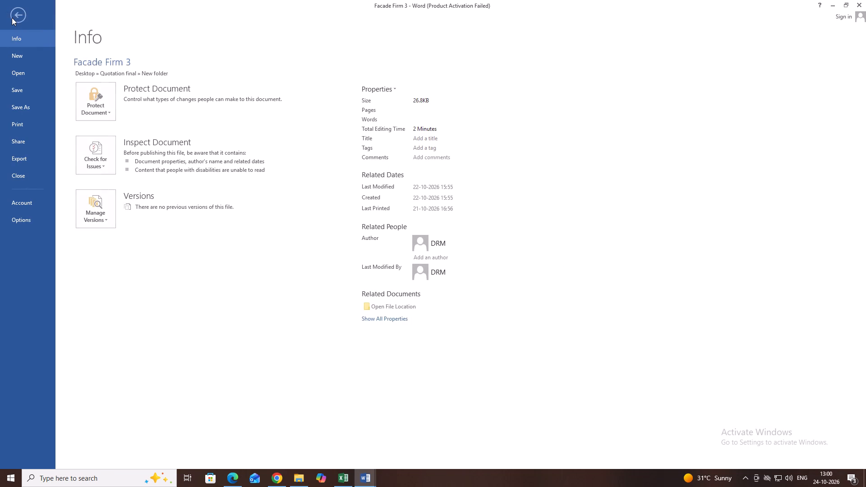
click(26, 109)
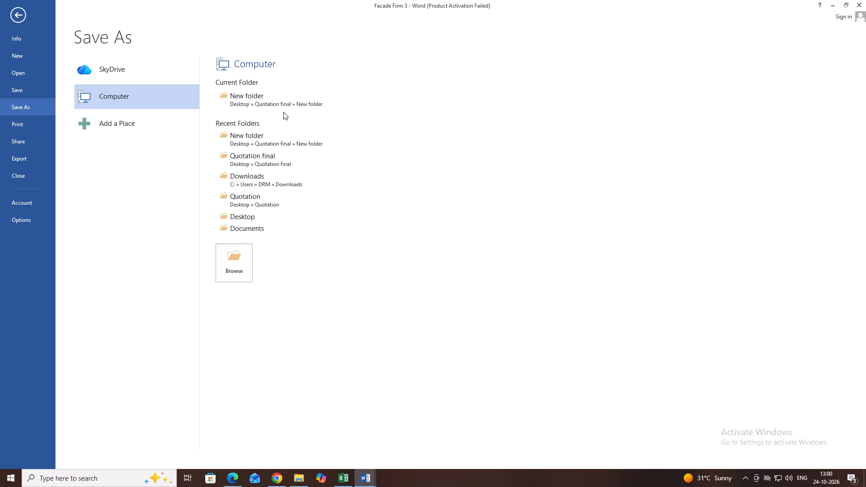
click(277, 105)
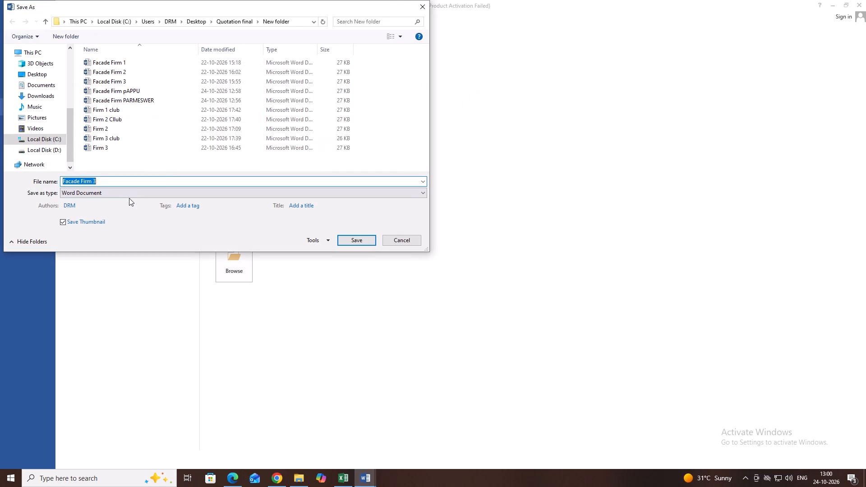
click(121, 183)
key(space)
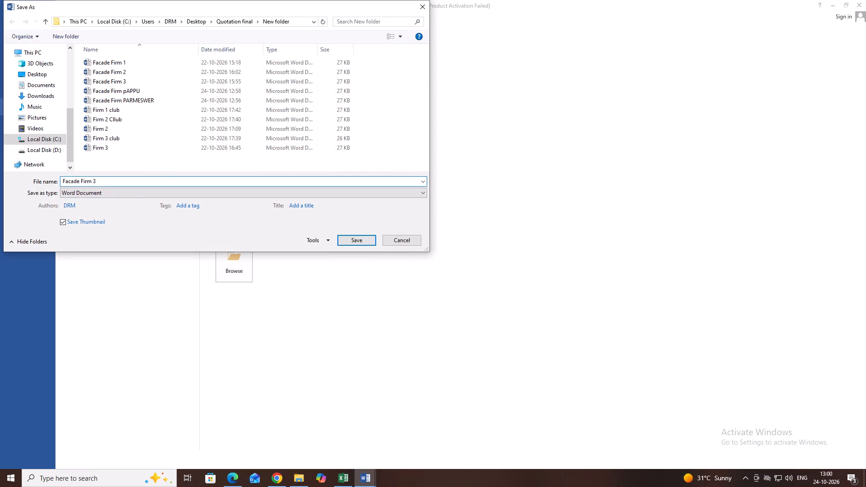
text(STAR)
key(space)
text(CONSTRUCTION)
click(363, 243)
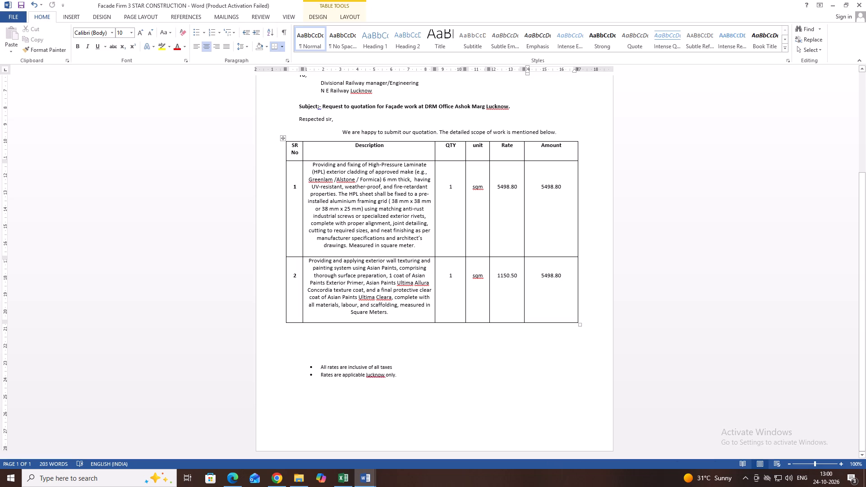
Switch to the FACADE NS1 workbook in Excel and copy the Shree Parmeshwar Construction heading from G3 to spare cell R3 on Sheet1.
click(341, 477)
click(58, 455)
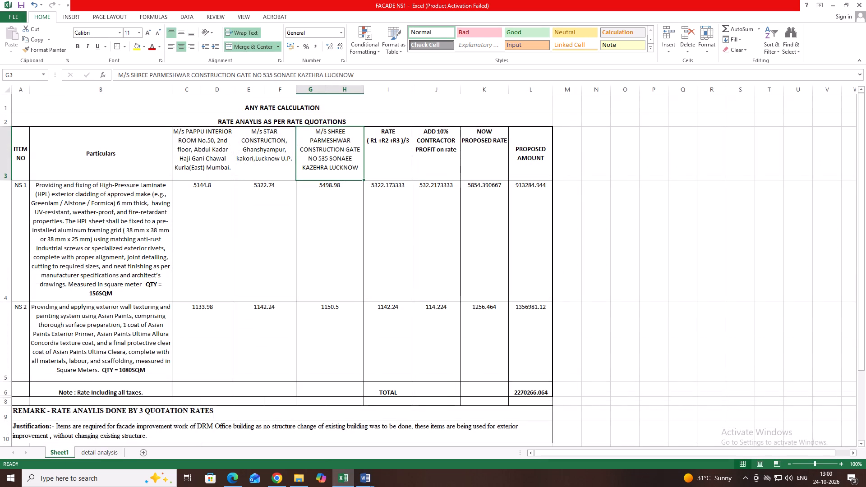
click(348, 174)
click(339, 172)
key(ctrl+c)
click(712, 162)
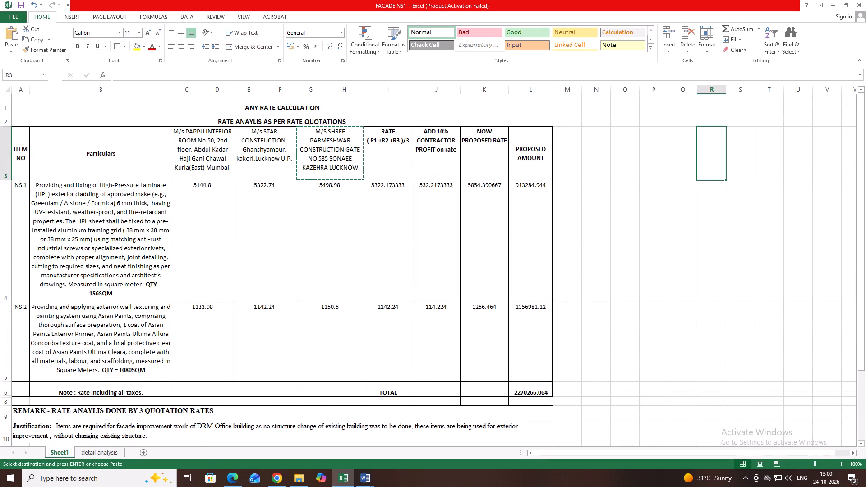
key(ctrl+v)
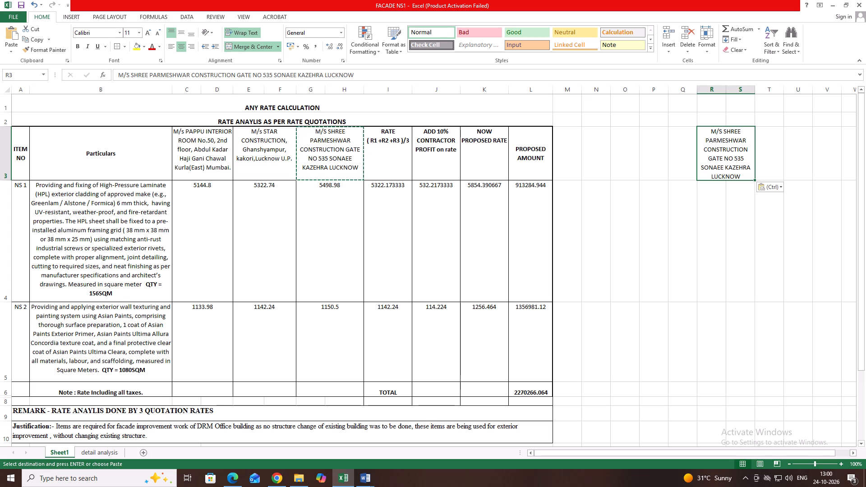
Copy the M/s Star Construction heading from E3 over the third quotation column's heading in G3.
click(278, 167)
key(ctrl+c)
click(326, 165)
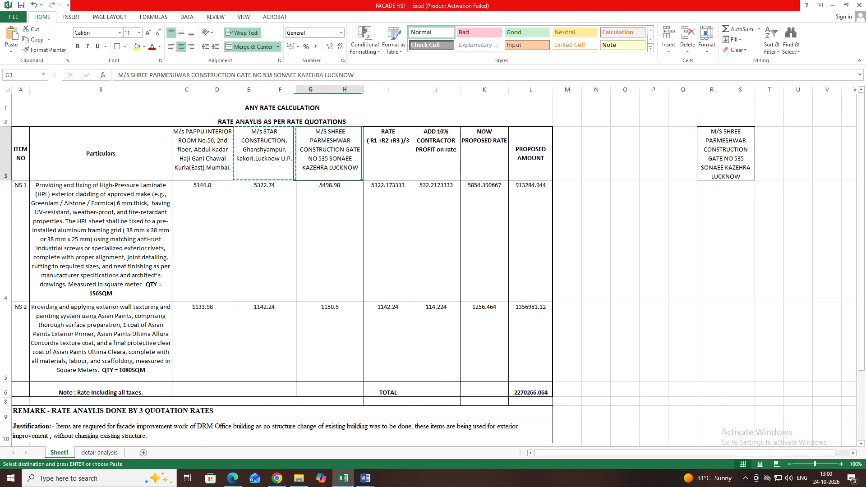
key(ctrl+v)
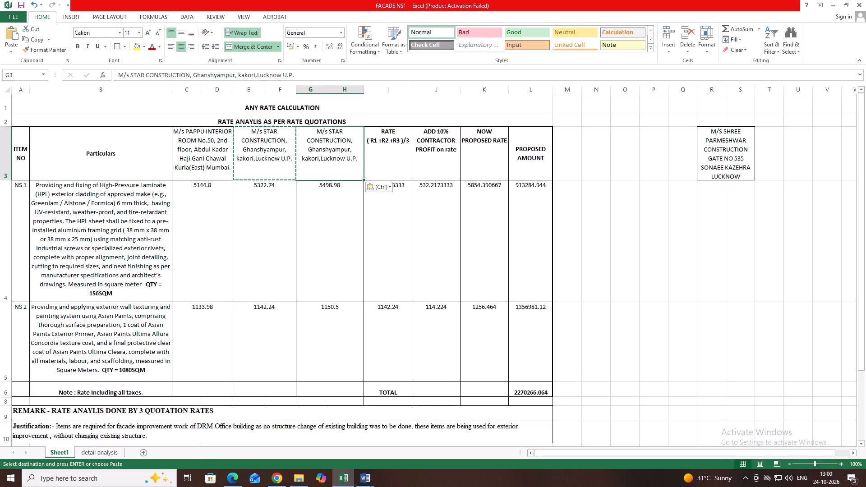
Copy the Shree Parmeshwar Construction heading from R3 into the second quotation column's heading in E3.
click(722, 169)
key(ctrl+c)
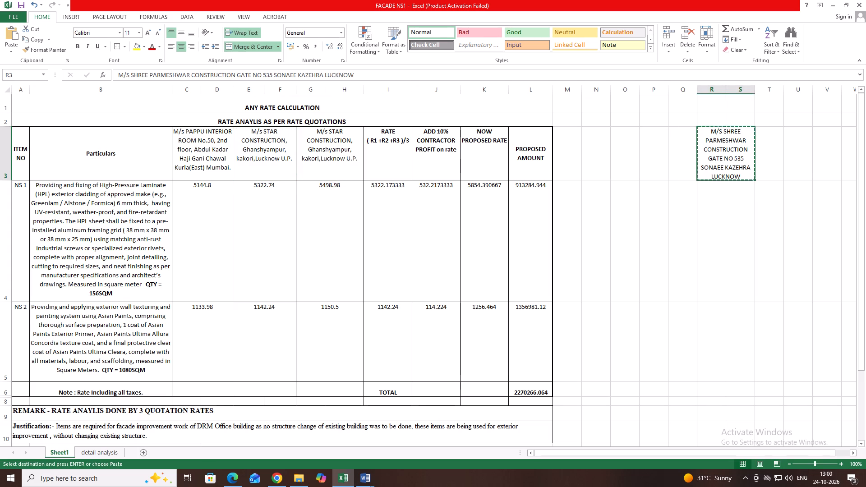
click(254, 171)
key(ctrl+v)
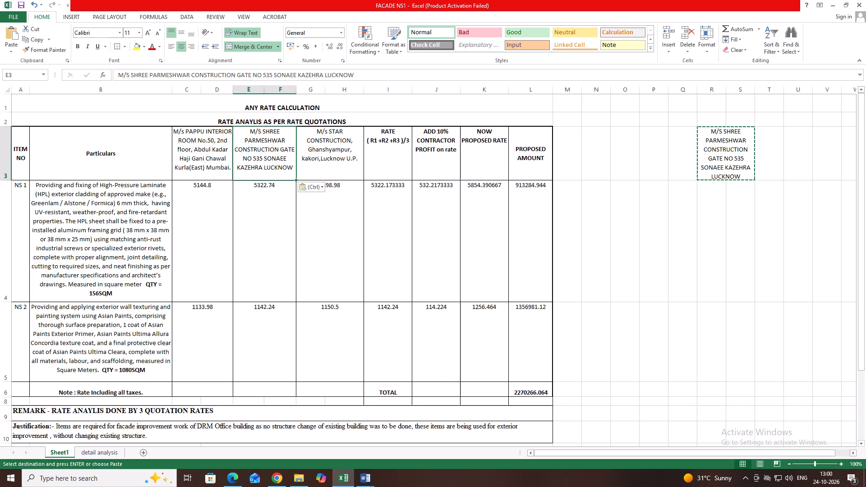
key(BackSpace)
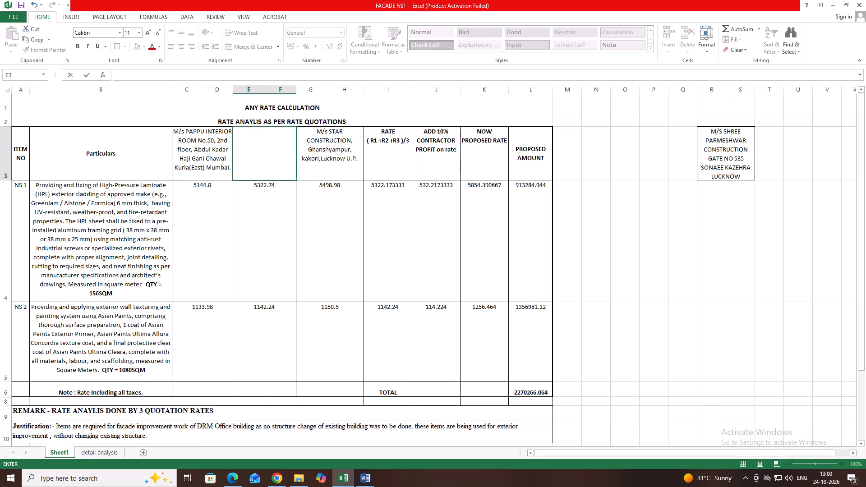
key(ctrl+v)
click(734, 166)
key(ctrl+v)
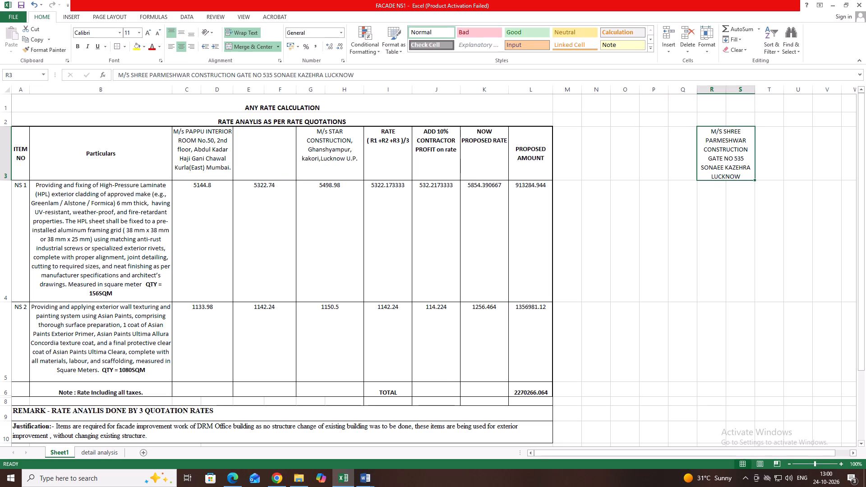
key(ctrl+c)
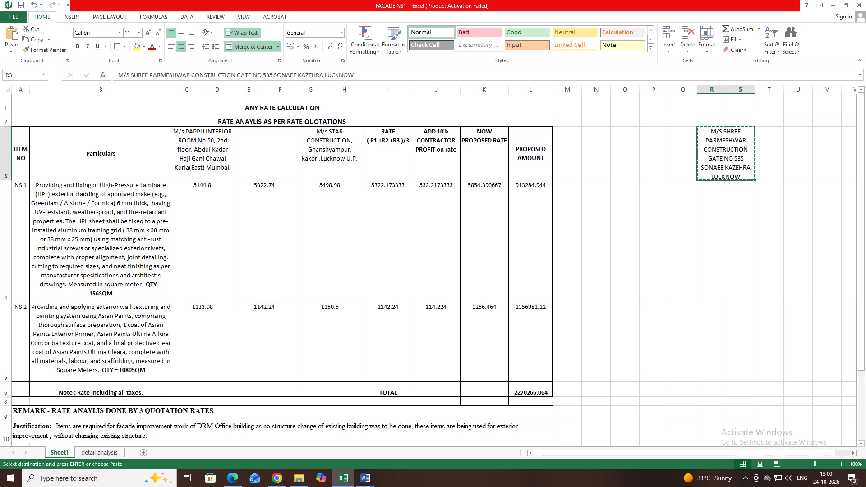
click(261, 162)
key(ctrl+v)
Clear the temporary vendor heading from R3 and remove that cell's text wrapping and merging.
click(723, 159)
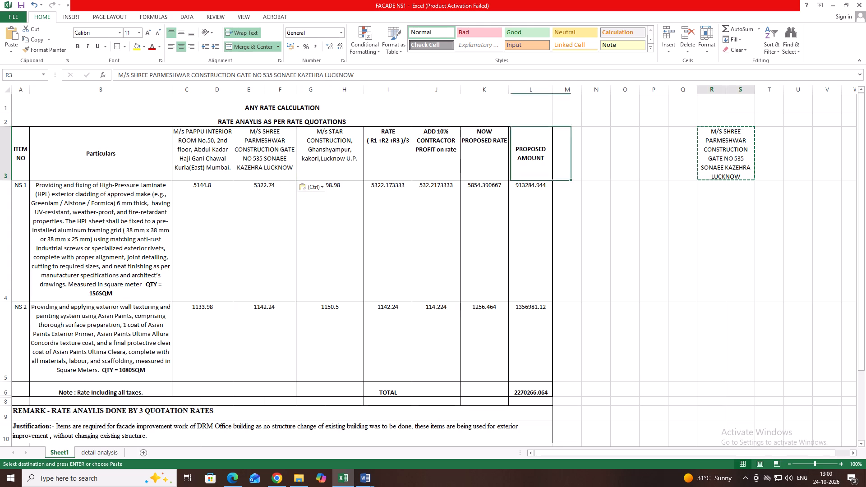
key(BackSpace)
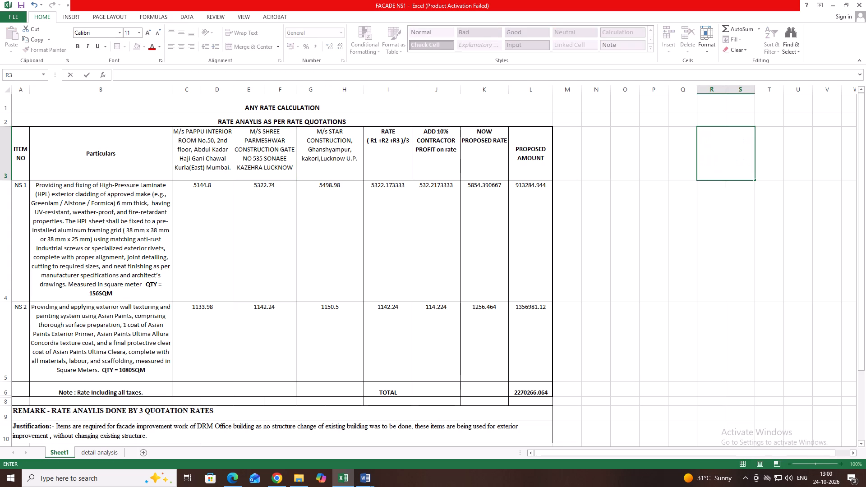
click(723, 234)
click(732, 165)
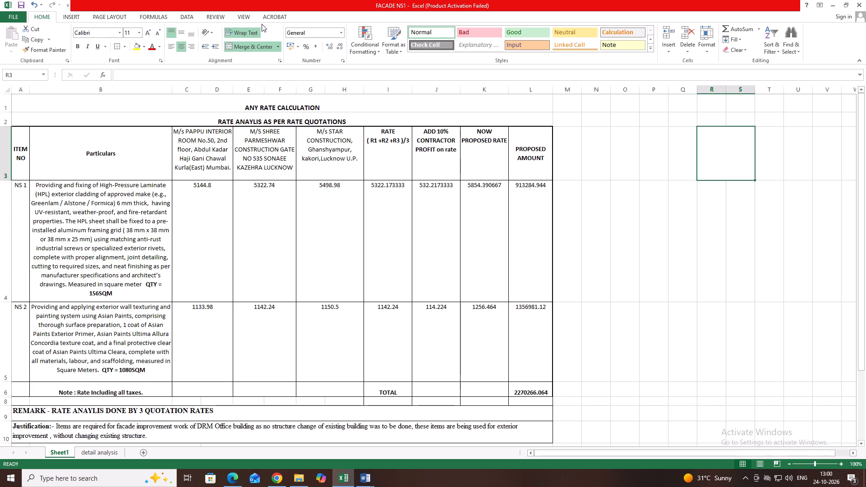
click(255, 33)
click(252, 42)
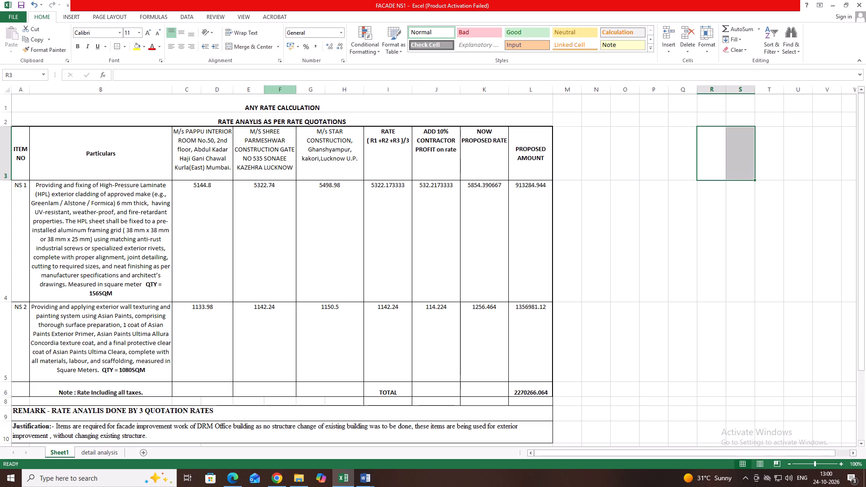
Apply All Borders to the emptied cells R3:S3.
click(735, 204)
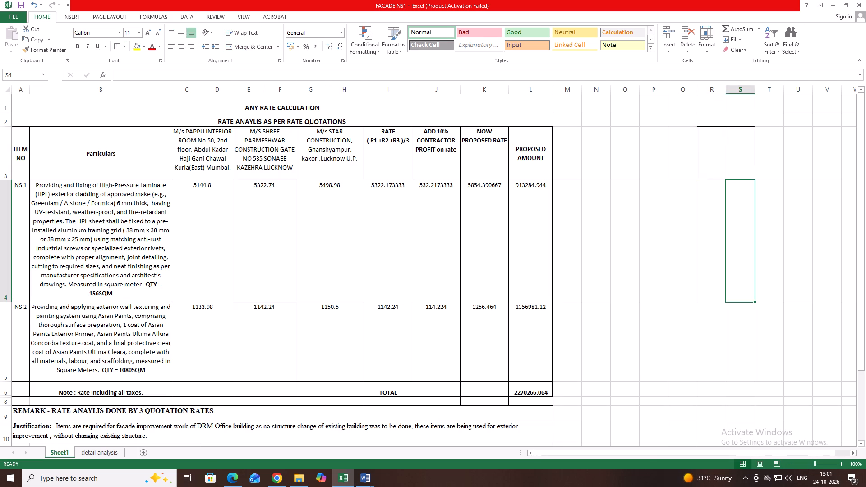
click(725, 157)
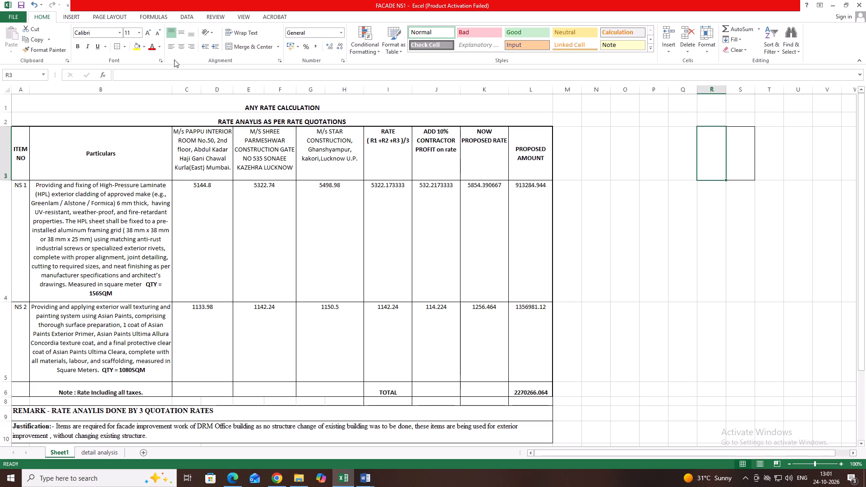
click(728, 138)
drag(698, 129, 748, 158)
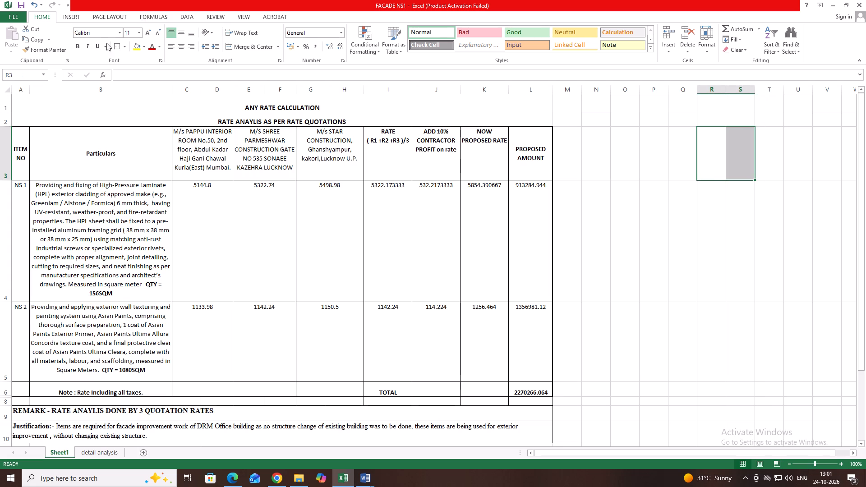
click(124, 45)
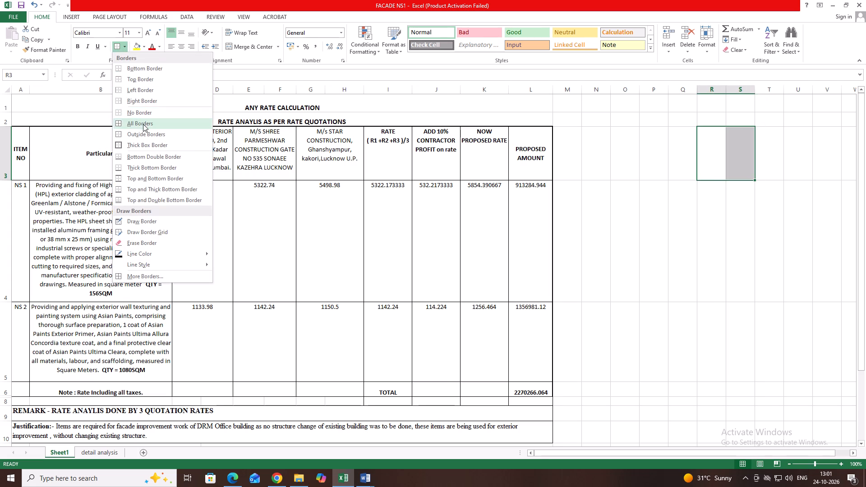
click(143, 124)
Remove all borders from the emptied cells R3:S3 with No Border.
click(123, 43)
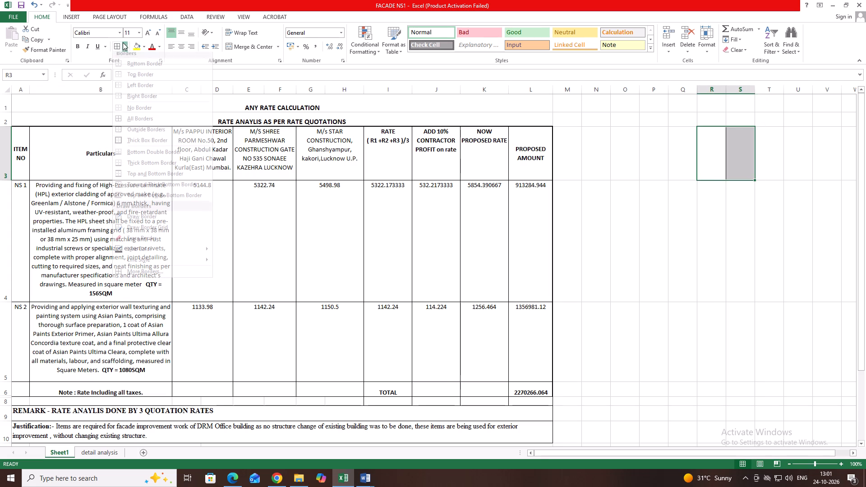
click(137, 110)
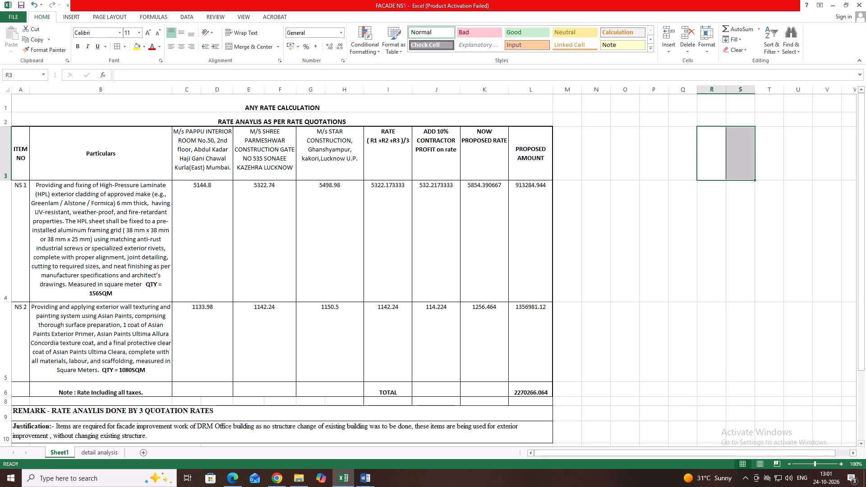
click(704, 203)
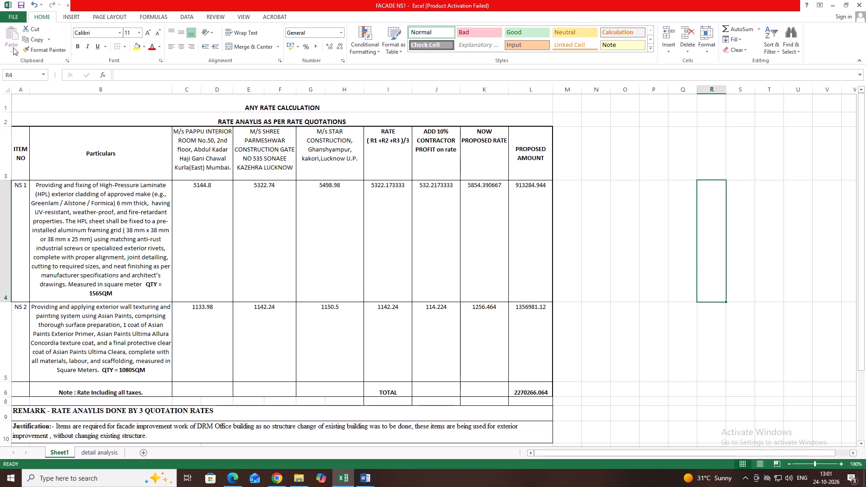
Save the workbook under the same name, FACADE NS1, in New folder, replacing the existing file.
click(9, 20)
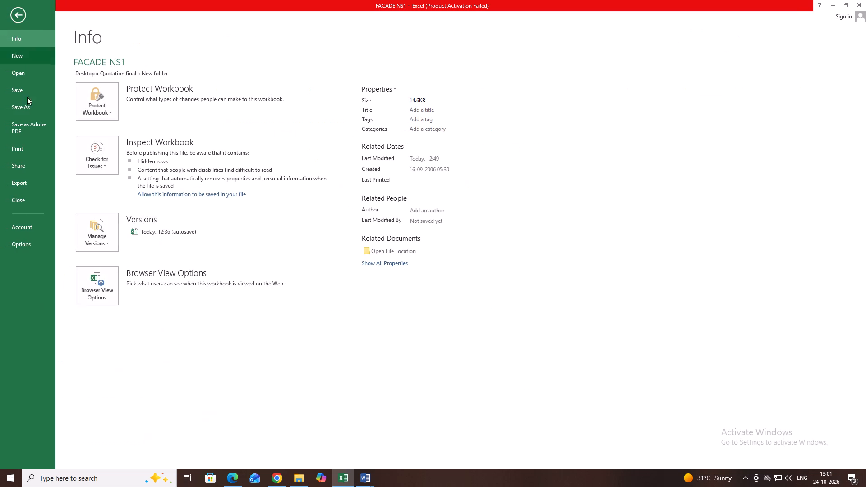
click(29, 109)
click(292, 101)
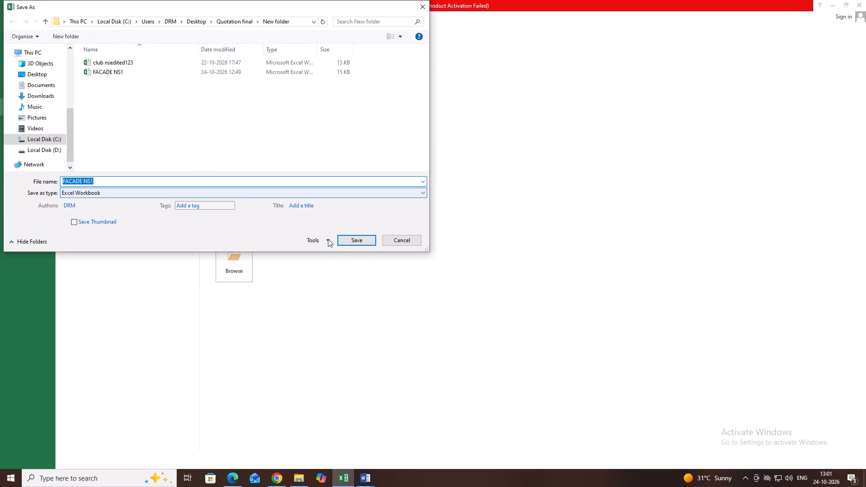
click(349, 238)
click(465, 243)
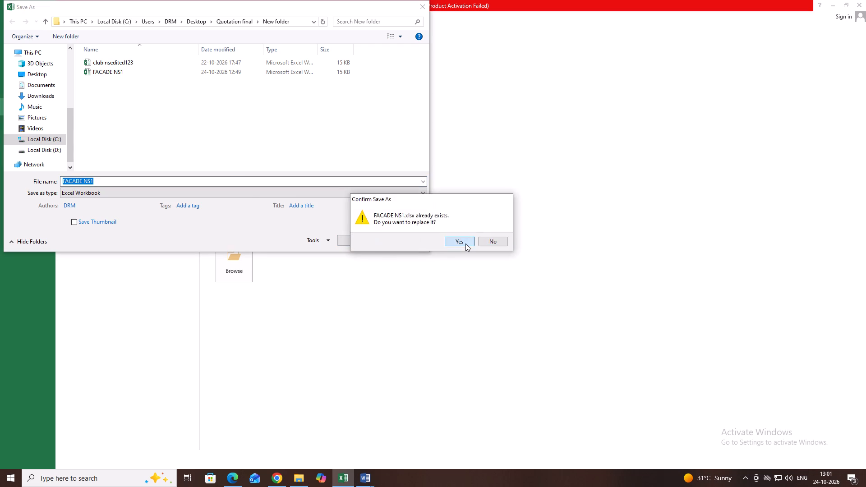
scroll(470, 253, down, 2)
scroll(474, 258, up, 1)
scroll(482, 268, down, 1)
Open the Facade Firm 3 STAR CONSTRUCTION document in Word and save it as a PDF in New folder under the same name.
click(296, 480)
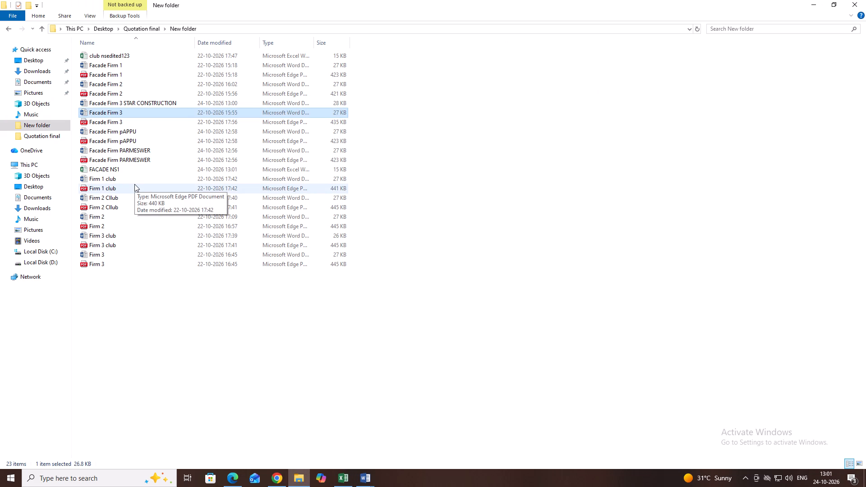
click(129, 103)
double_click(129, 103)
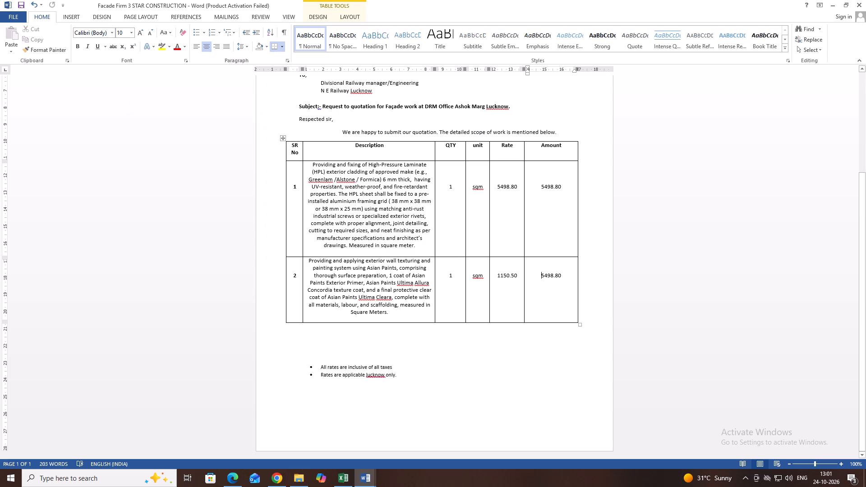
click(14, 19)
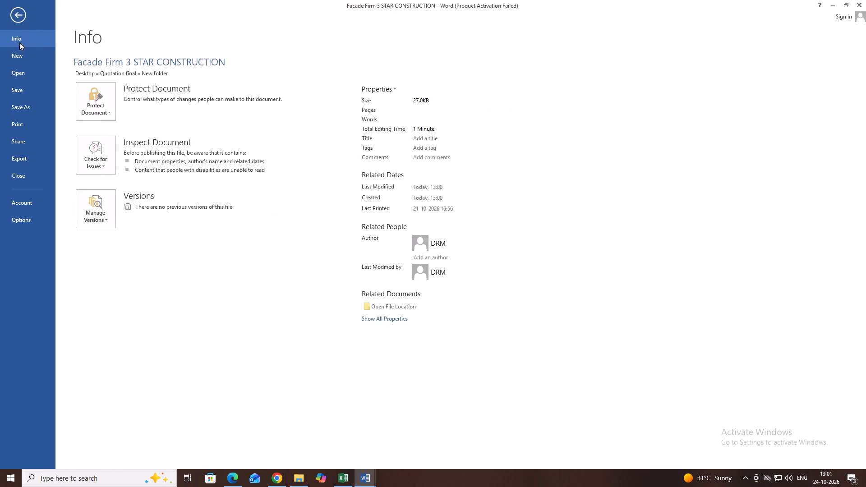
click(22, 107)
click(286, 100)
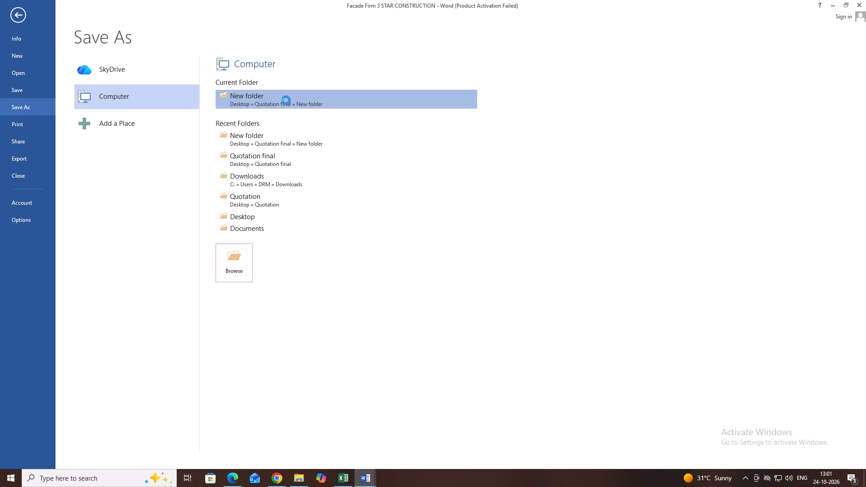
click(166, 190)
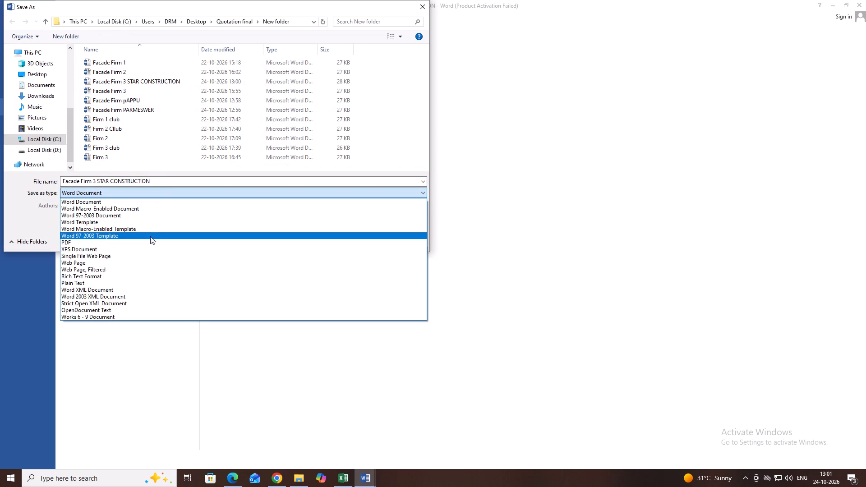
click(150, 242)
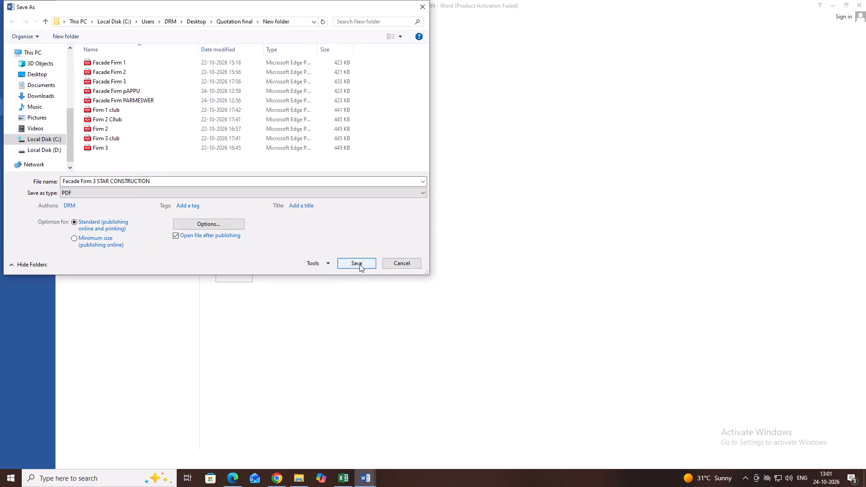
click(359, 264)
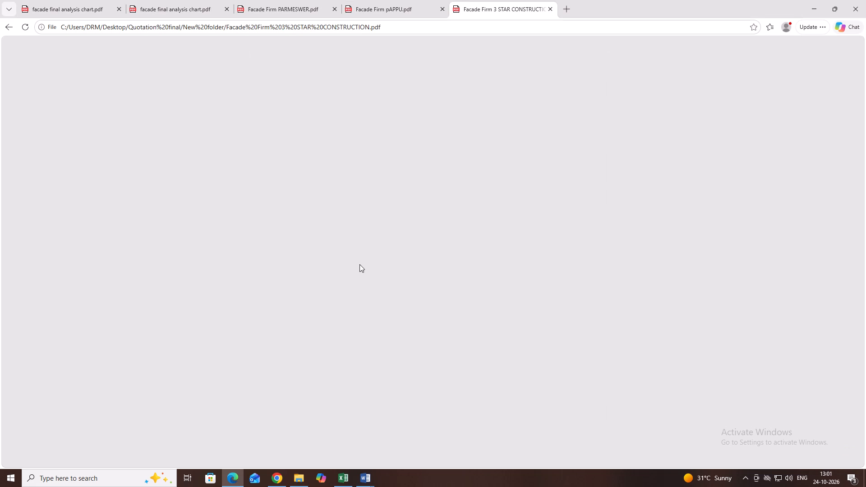
scroll(370, 250, up, 1)
scroll(370, 250, down, 1)
scroll(370, 250, up, 1)
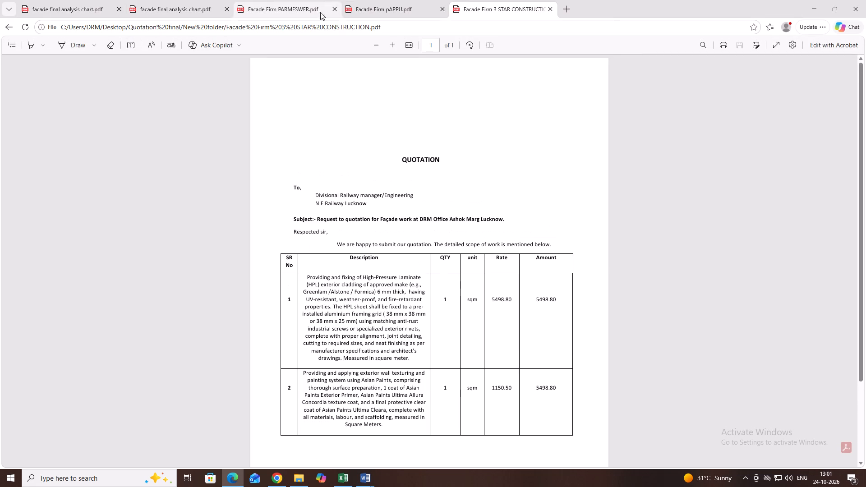
Delete the old Facade Firm 1, Facade Firm 2 and Facade Firm 3 Word and PDF files from New folder in File Explorer.
click(298, 473)
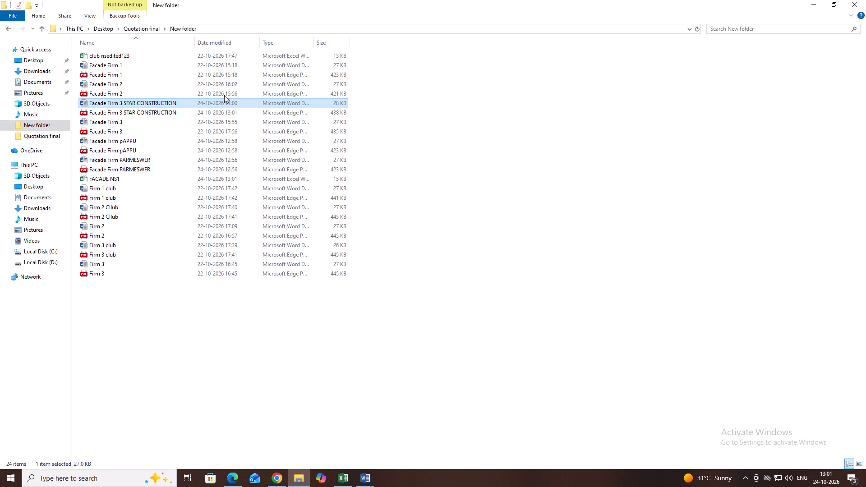
ctrl+click(133, 67)
ctrl+click(127, 74)
ctrl+click(124, 81)
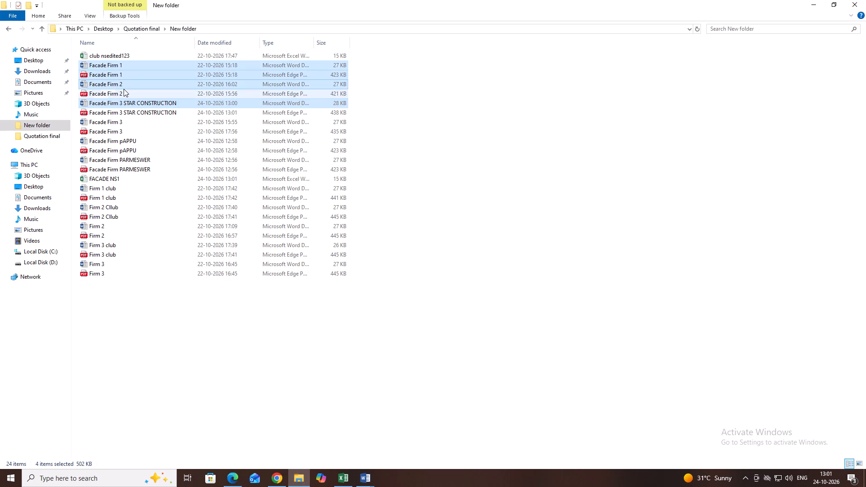
ctrl+click(124, 89)
ctrl+click(124, 121)
ctrl+click(122, 133)
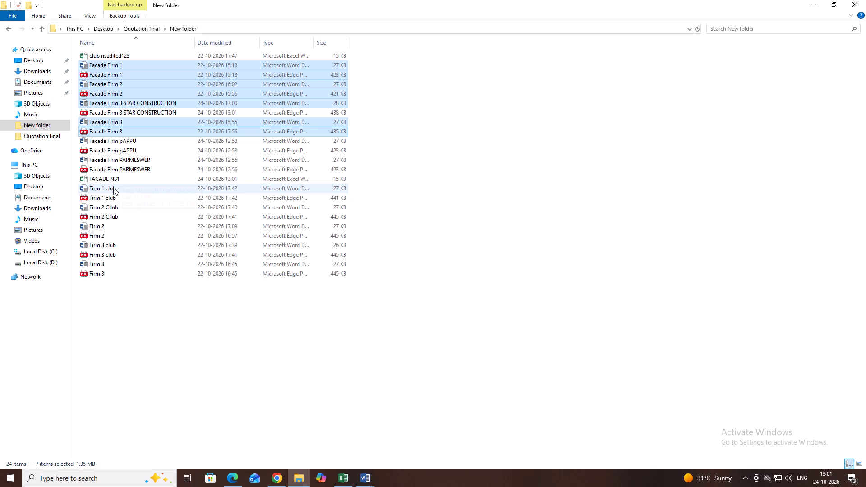
key(Delete)
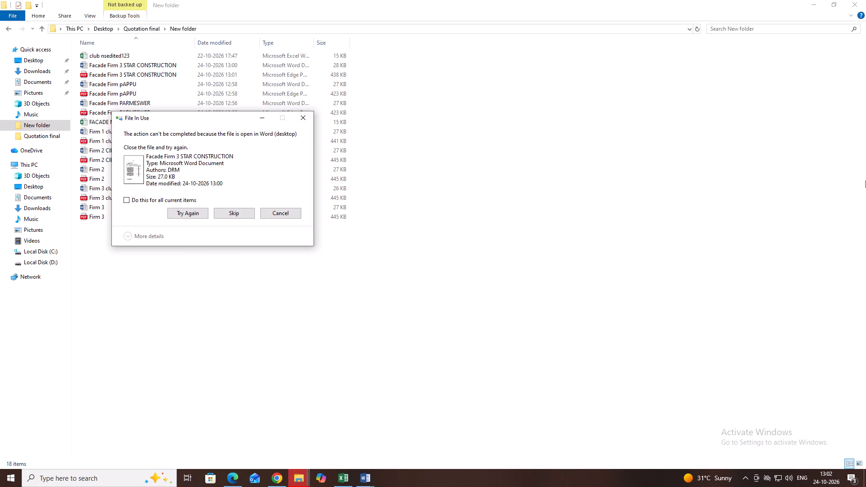
click(299, 123)
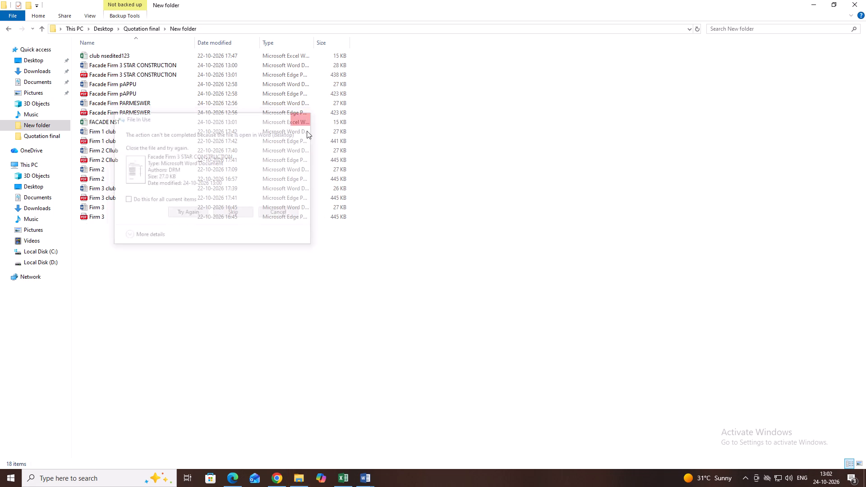
Close the STAR CONSTRUCTION, pAPPU and PARMESWER quotation documents in Word and discard the unopened recovered files.
click(371, 482)
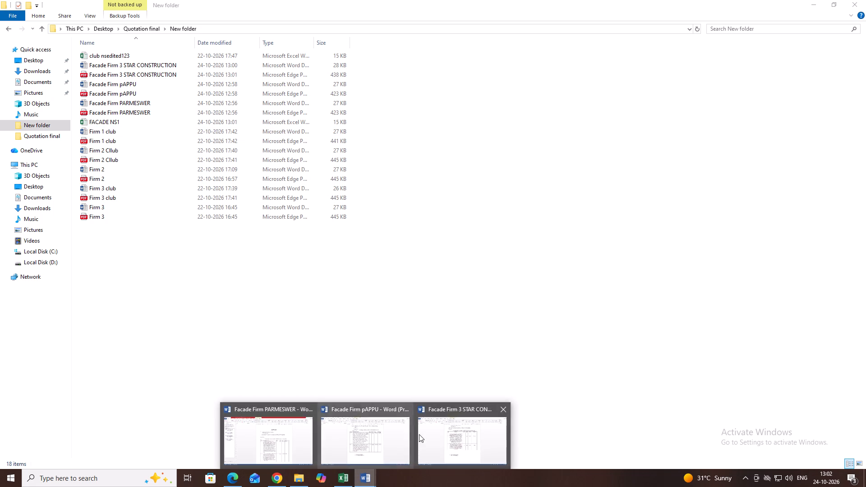
click(504, 409)
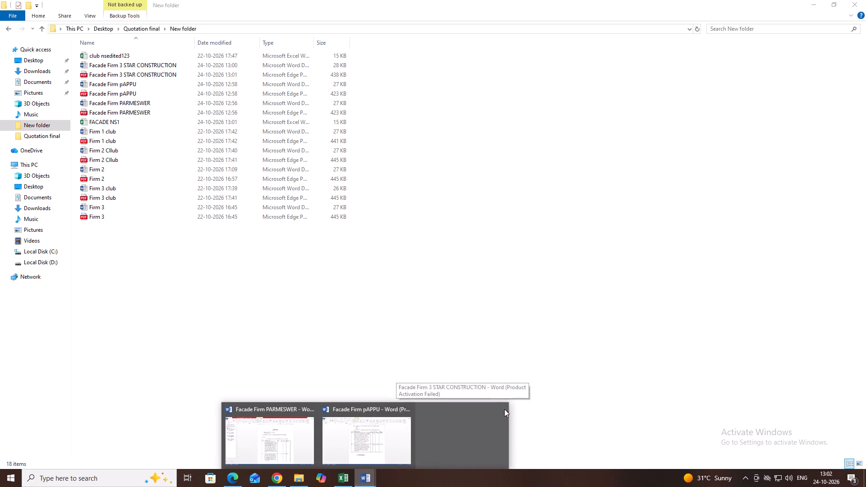
click(452, 408)
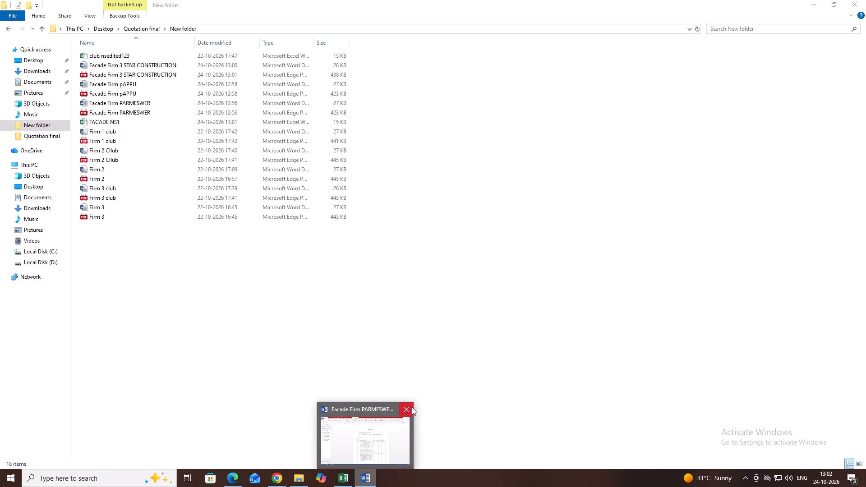
click(411, 407)
click(404, 406)
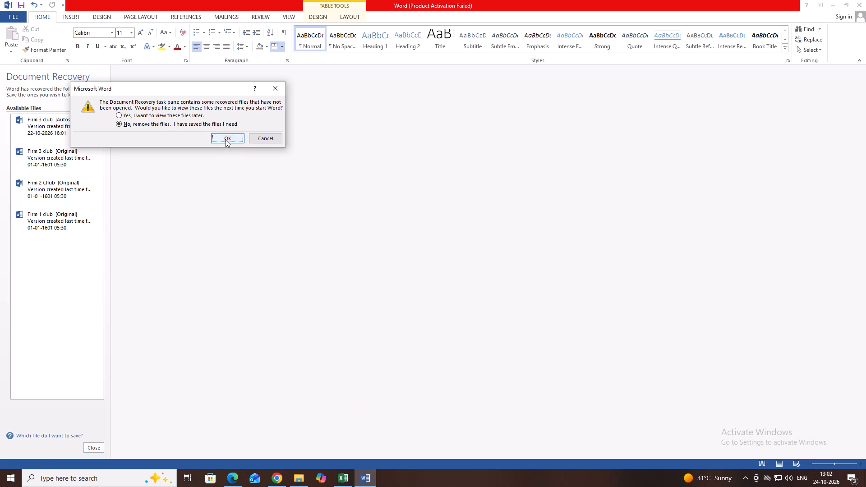
click(225, 141)
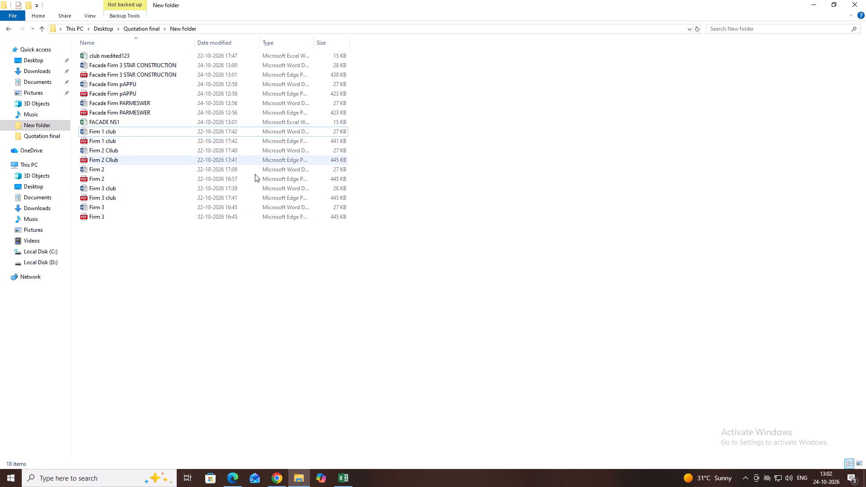
Open the club nsedited123 workbook and examine the rate analysis on Sheet1 and the GST amount tables on Sheet2.
double_click(116, 55)
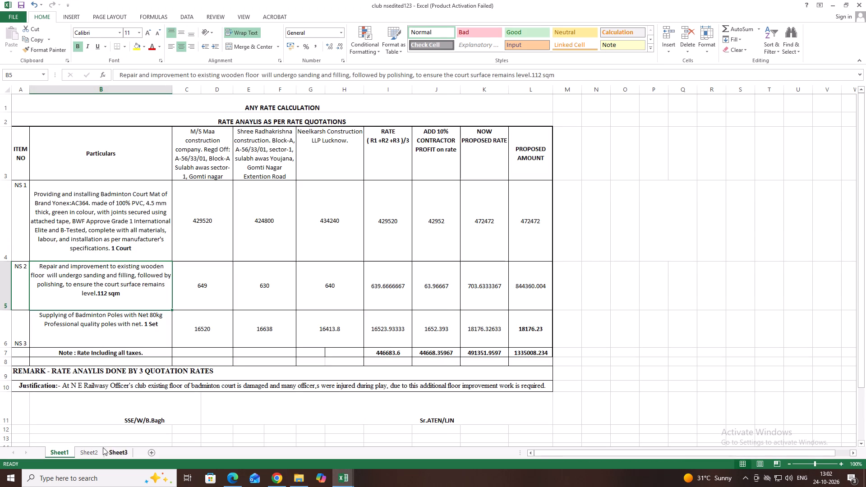
click(120, 453)
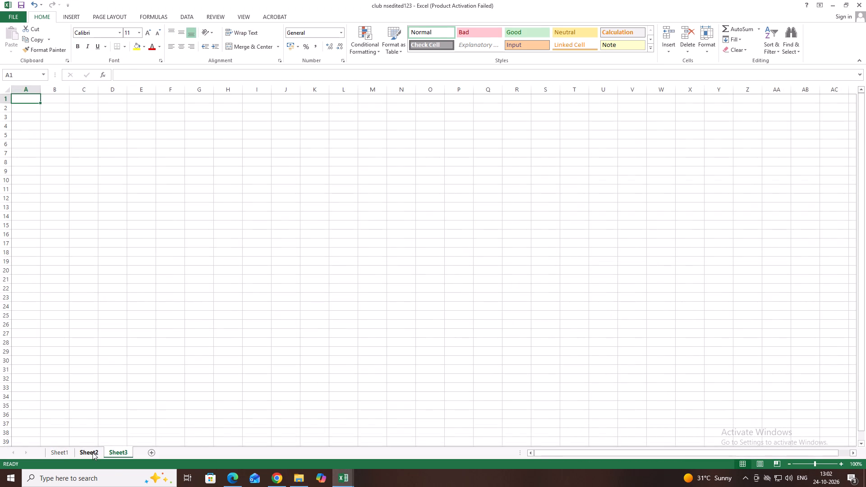
click(92, 452)
scroll(180, 232, up, 3)
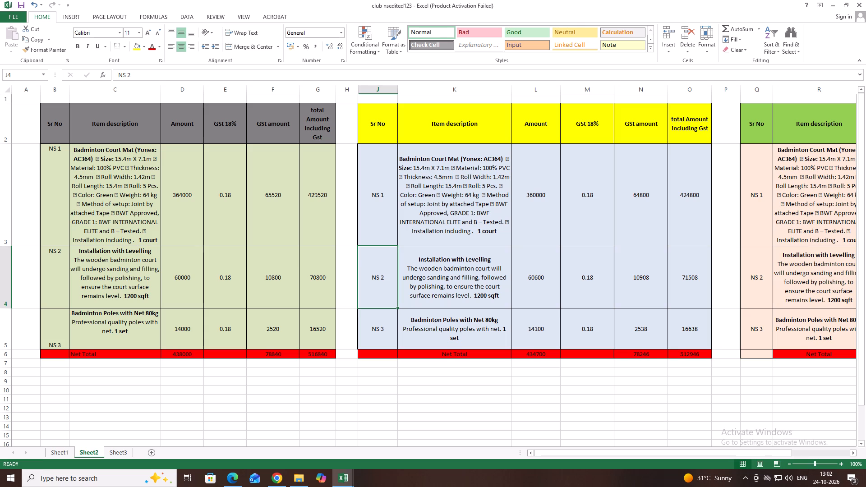
click(48, 451)
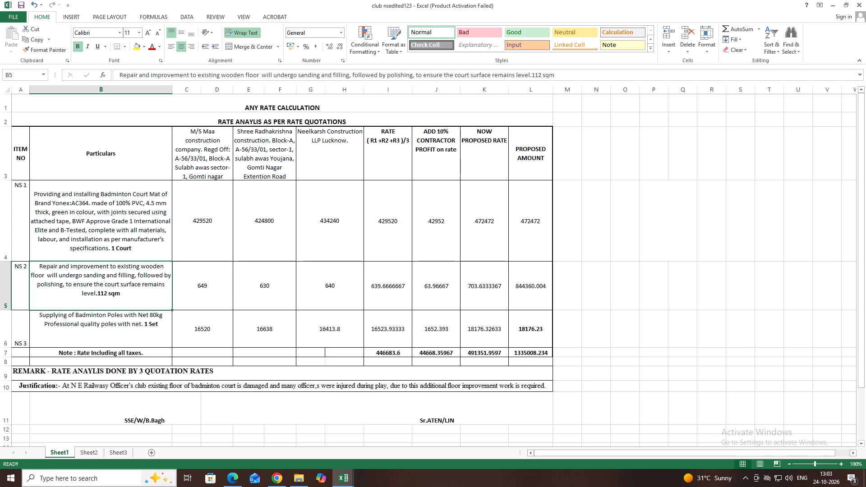
click(98, 457)
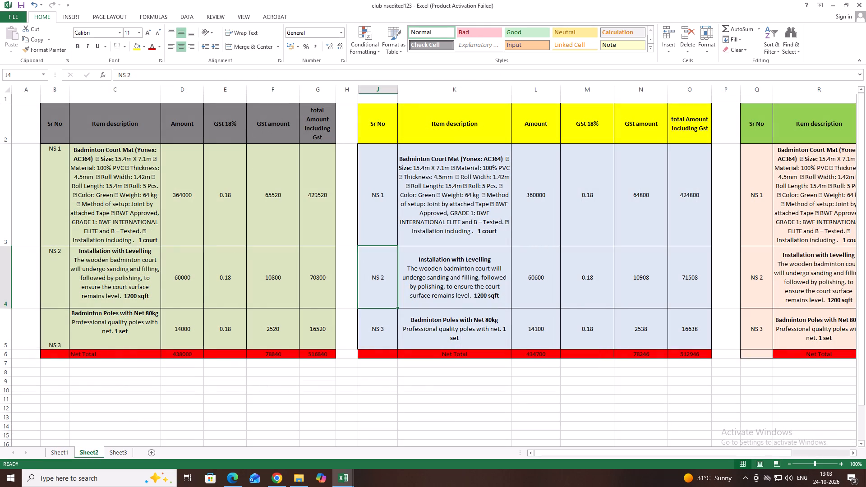
Switch to Sheet3 of the club nsedited123 workbook.
click(111, 458)
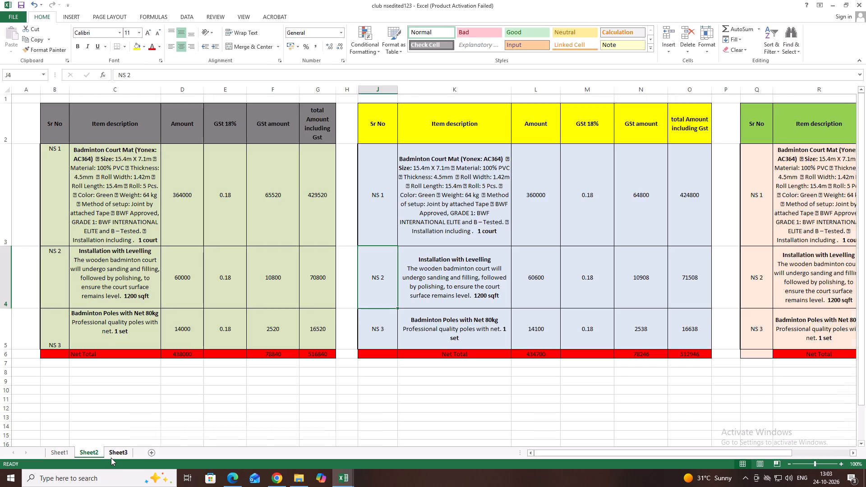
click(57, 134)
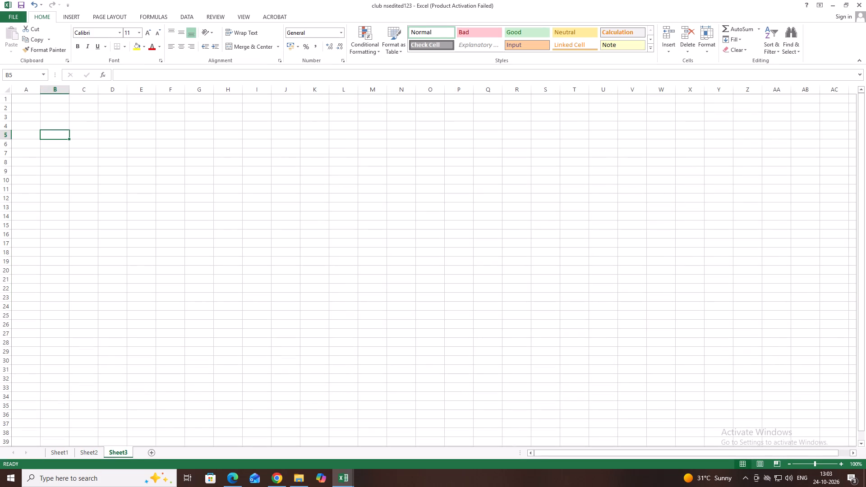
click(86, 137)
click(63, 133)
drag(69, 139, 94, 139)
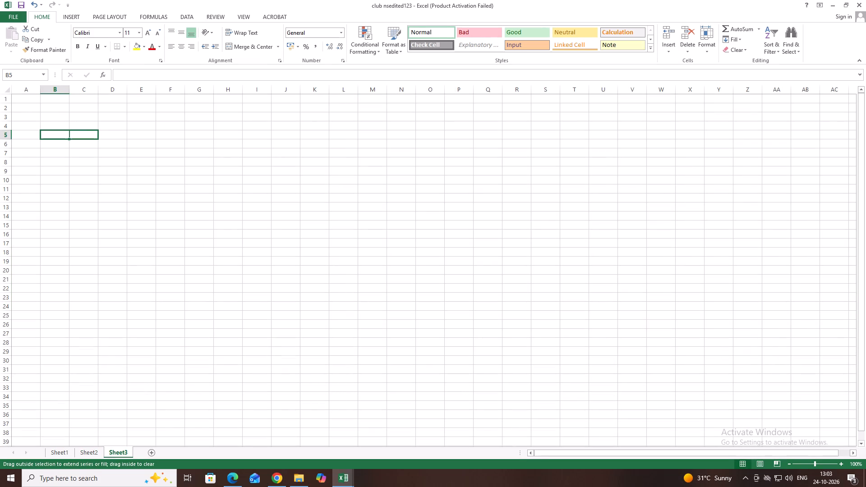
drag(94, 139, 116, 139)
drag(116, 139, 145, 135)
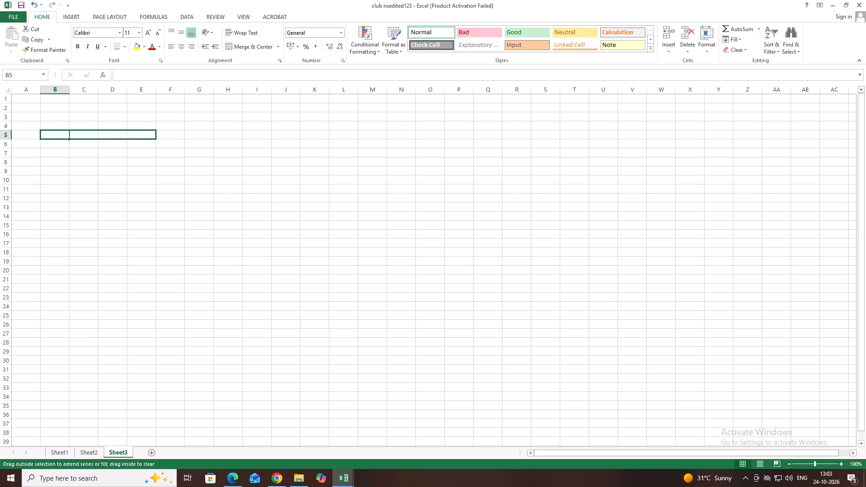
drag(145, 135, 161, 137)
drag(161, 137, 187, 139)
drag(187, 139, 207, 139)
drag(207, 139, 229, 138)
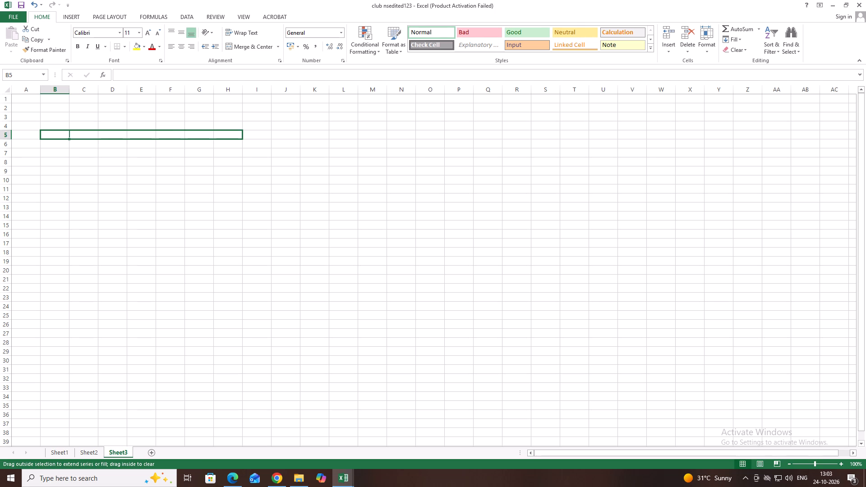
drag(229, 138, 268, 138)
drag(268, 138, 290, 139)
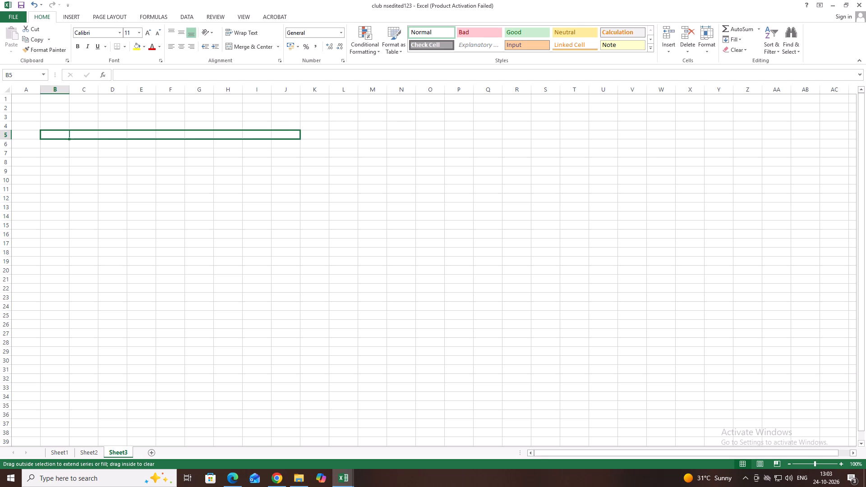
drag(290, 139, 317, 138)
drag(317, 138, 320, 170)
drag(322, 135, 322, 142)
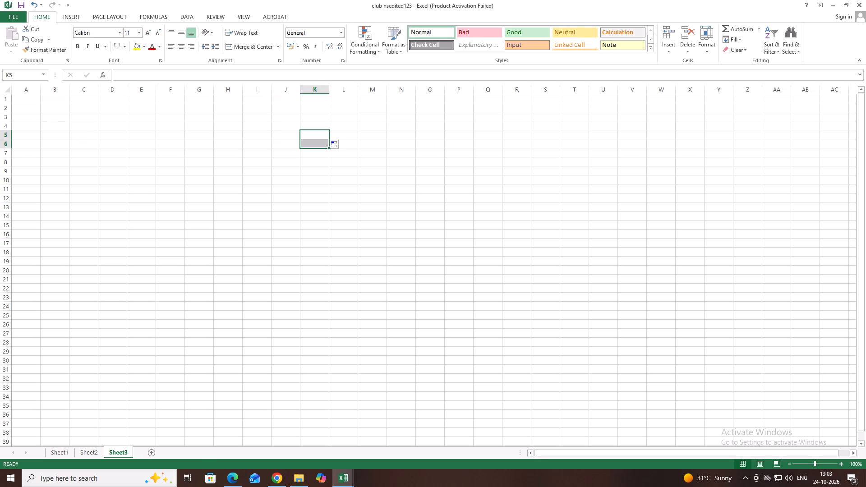
Apply all borders to the range C5:M28 on Sheet3 to form the table grid.
drag(88, 134, 336, 142)
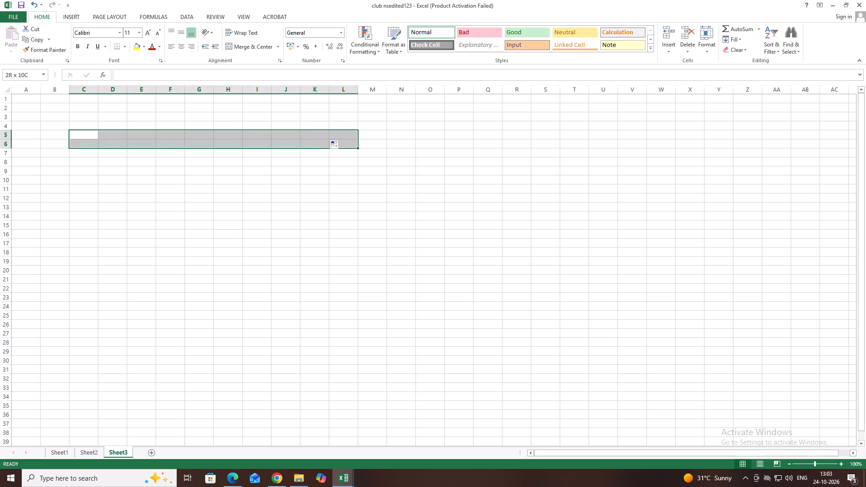
drag(336, 142, 355, 306)
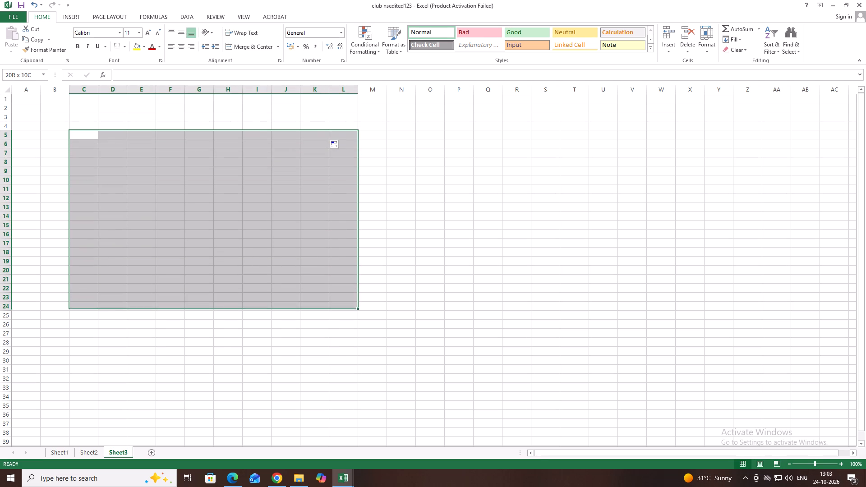
drag(355, 306, 362, 338)
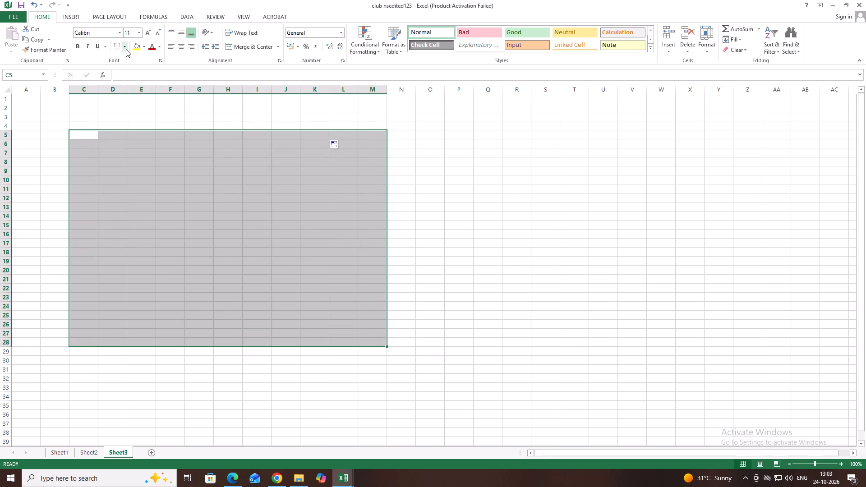
click(126, 48)
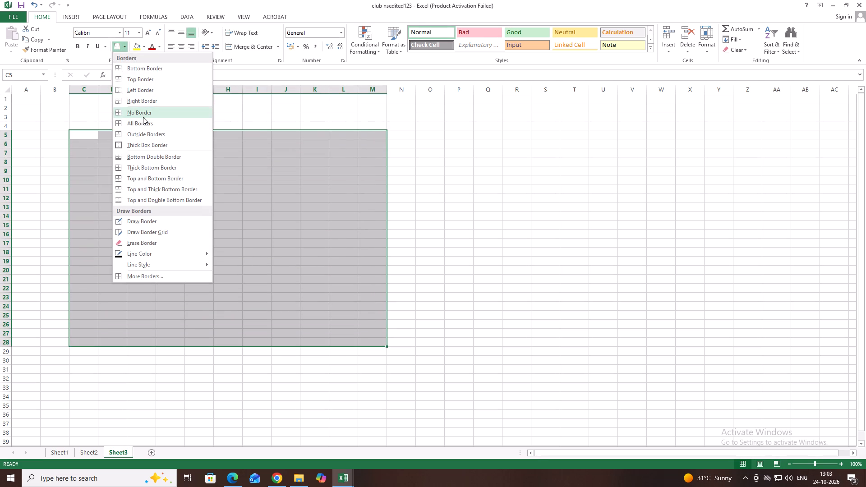
click(143, 121)
Merge and centre C5:M5 across the table's top row and enter the title Firm 1.
drag(88, 132, 104, 136)
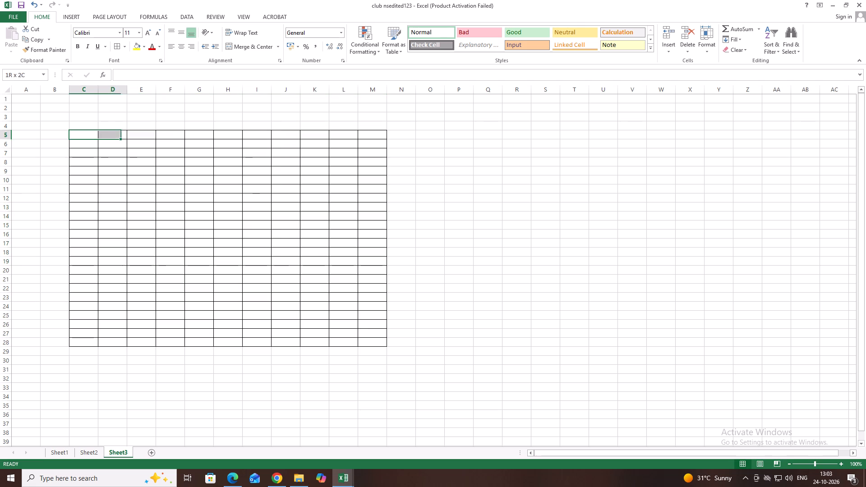
drag(104, 136, 372, 138)
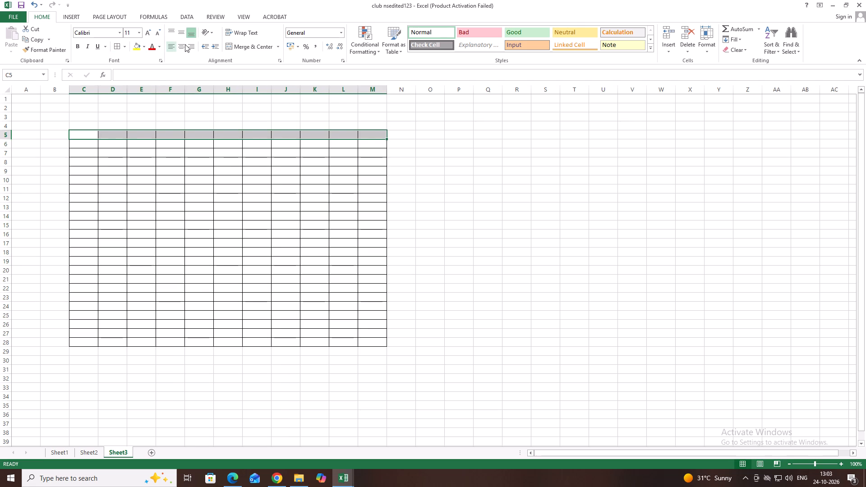
click(247, 45)
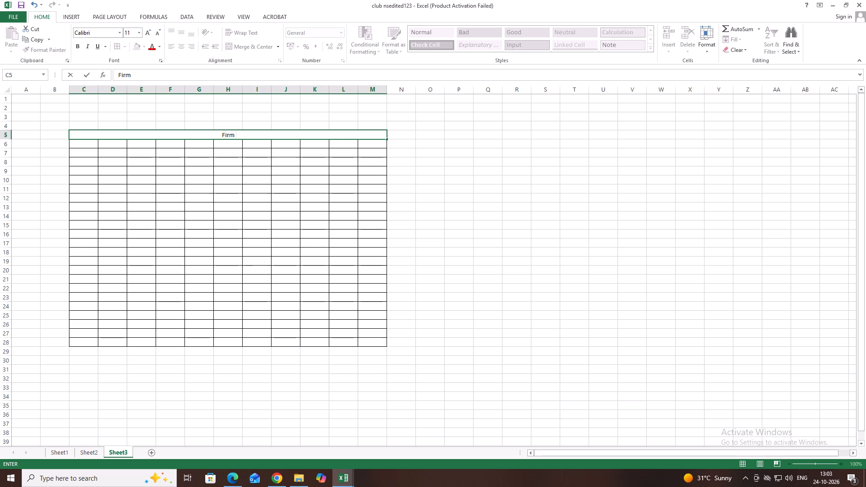
key(1)
Enter the column headers Sr No, Item No and Qty in cells C6 to E6 below the title.
click(88, 141)
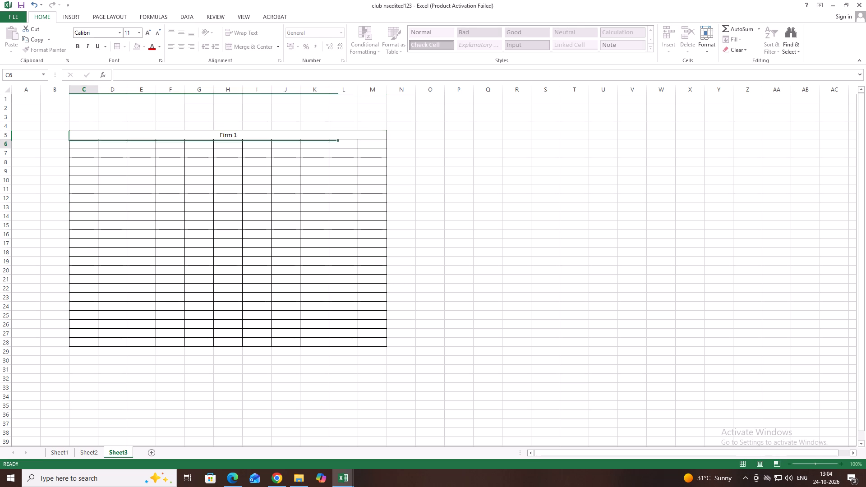
text(Sr)
key(space)
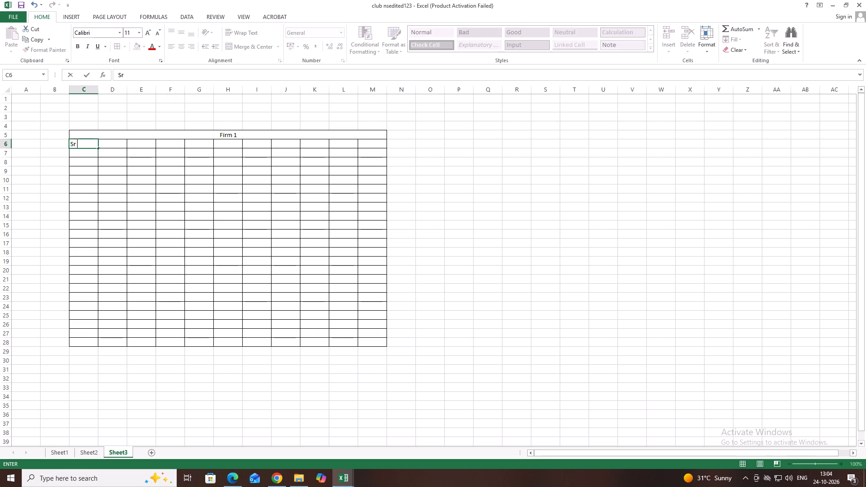
text(No)
key(space)
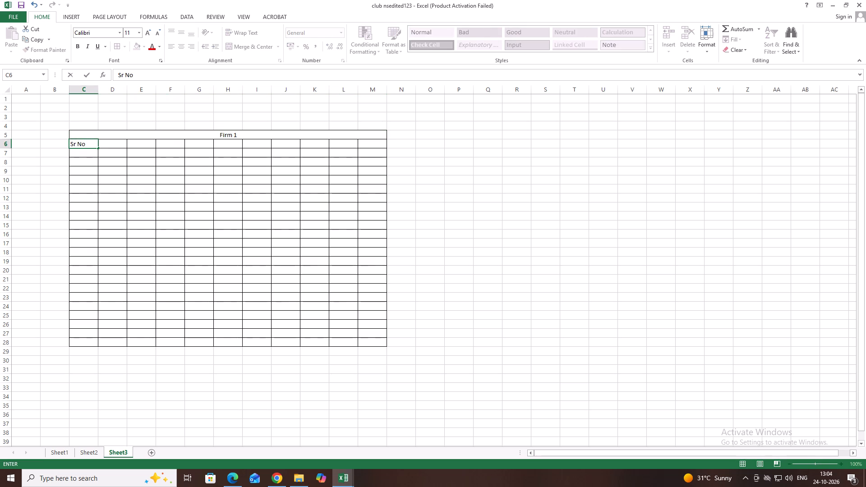
click(117, 142)
text(Item)
key(space)
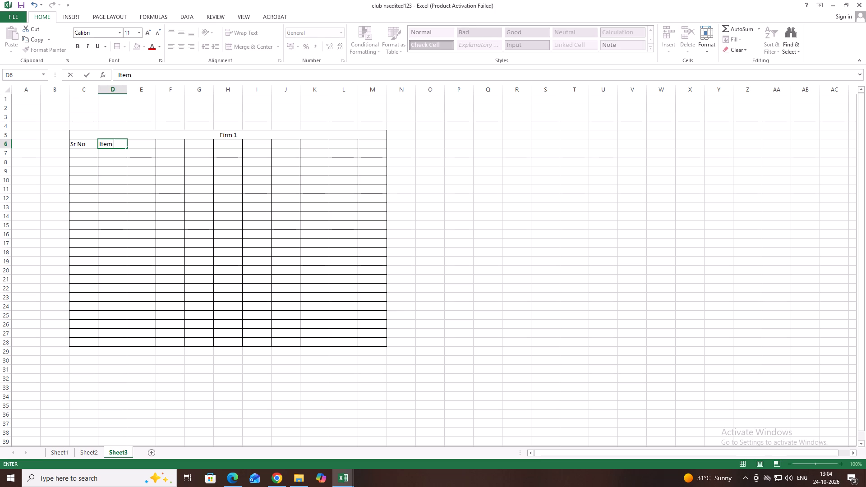
text(No)
key(space)
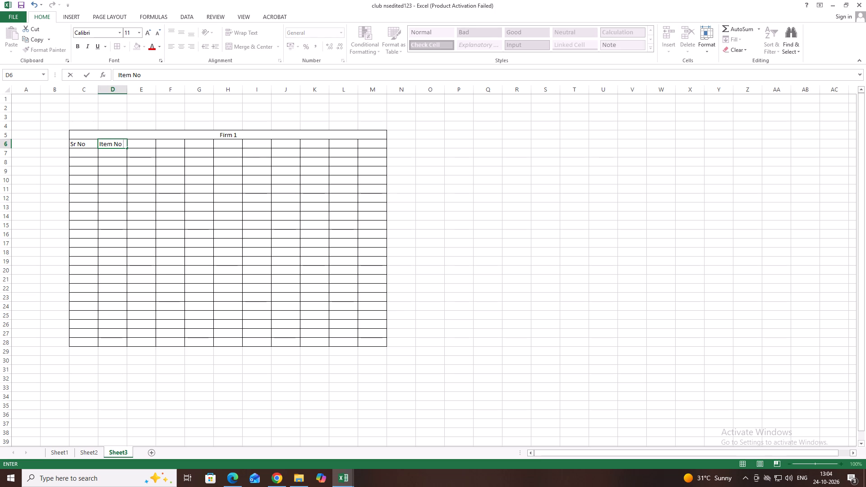
click(145, 141)
text(Qty)
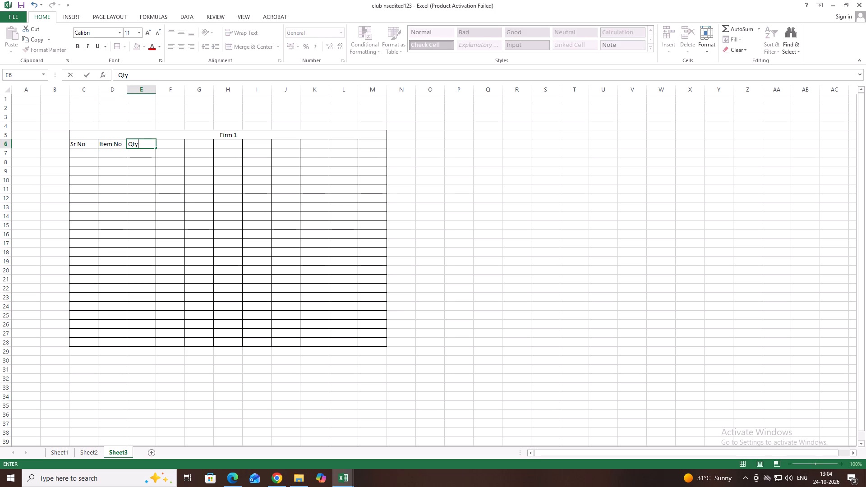
Continue the header row with Rate, Gst, Rate with Gst and amount in cells F6 to I6.
key(Right)
text(Rate)
key(Right)
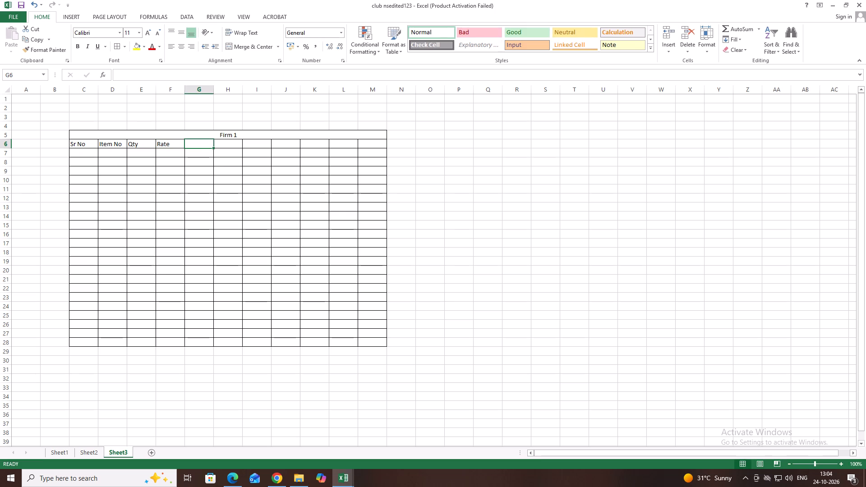
text(Gst)
key(space)
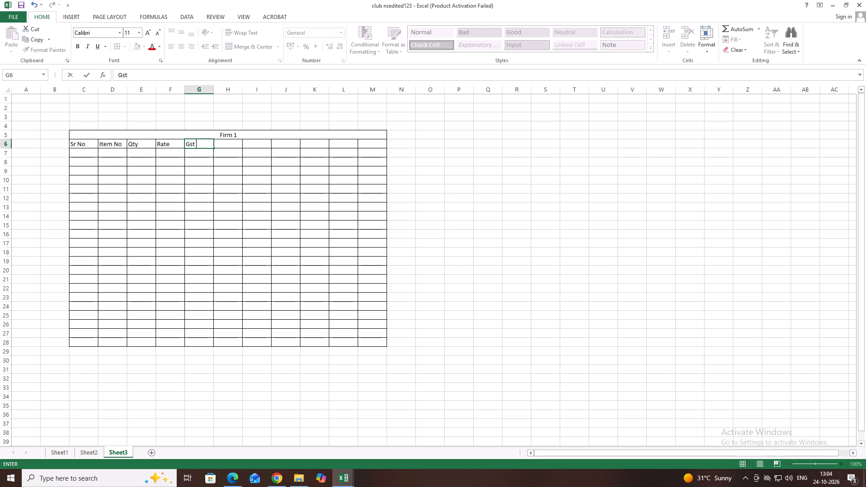
key(Right)
text(Rate)
key(space)
text(with)
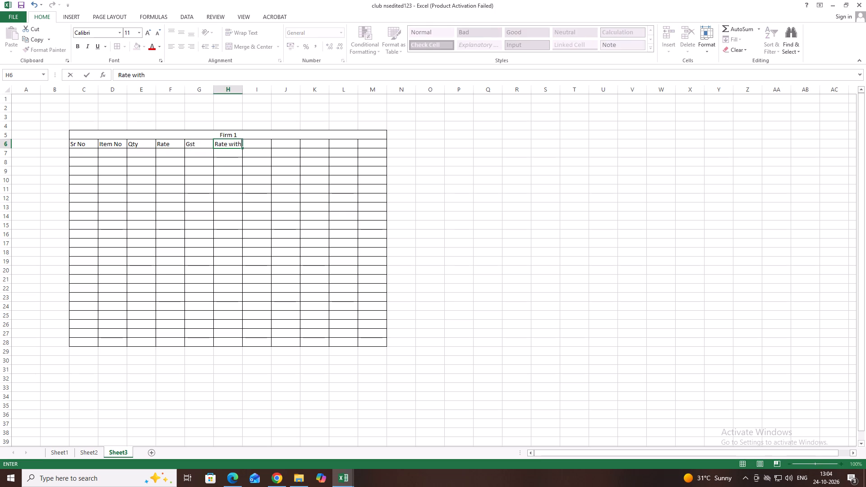
key(space)
text(Gst)
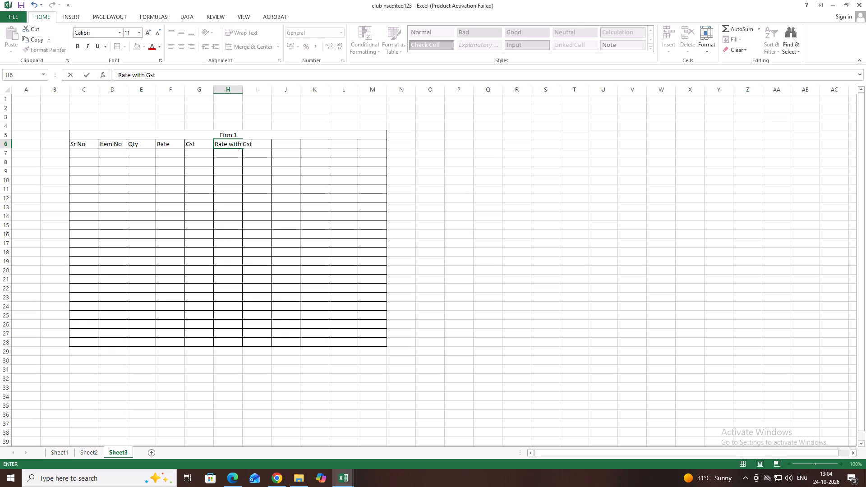
key(Right)
text(amount)
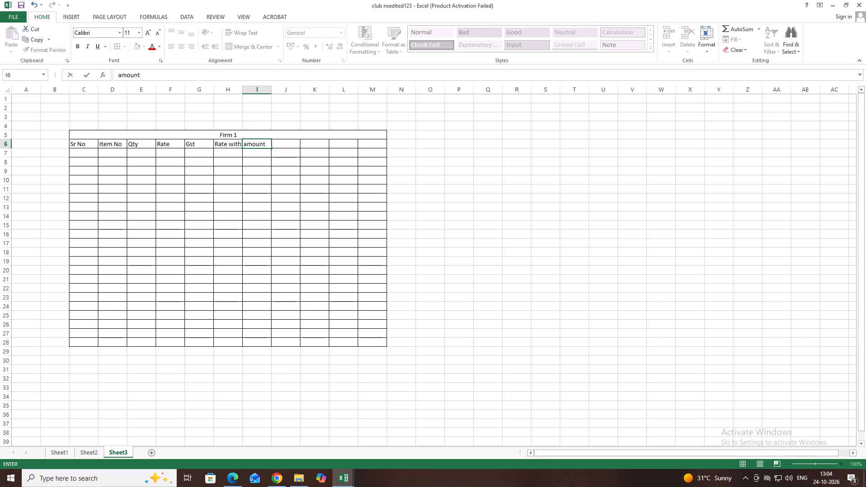
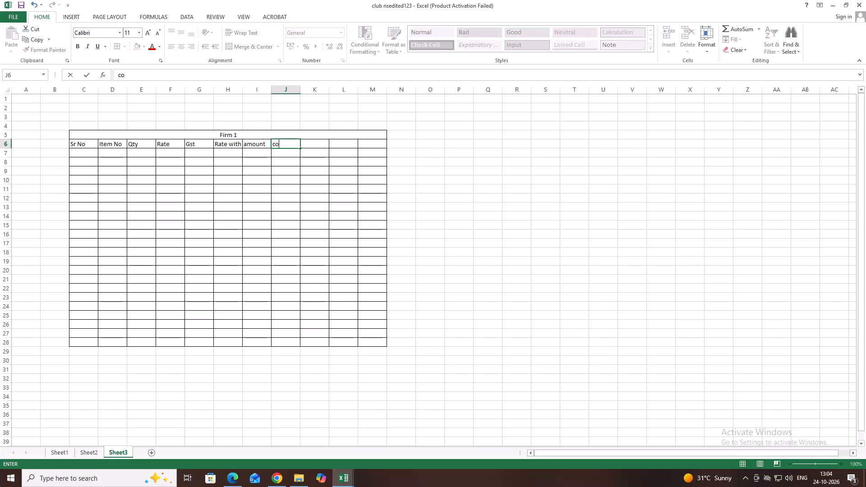
Complete the header contractor profit in J6 and enter profit amount in K6.
key(BackSpace)
text(ntractor)
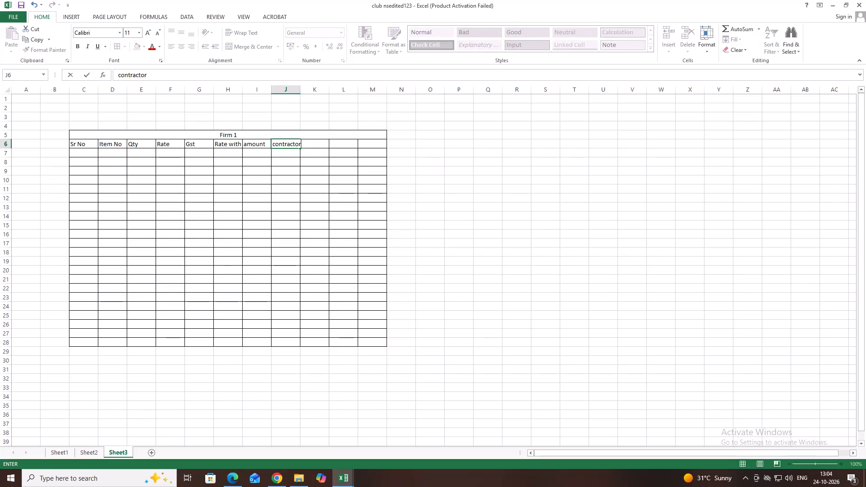
key(space)
text(profit)
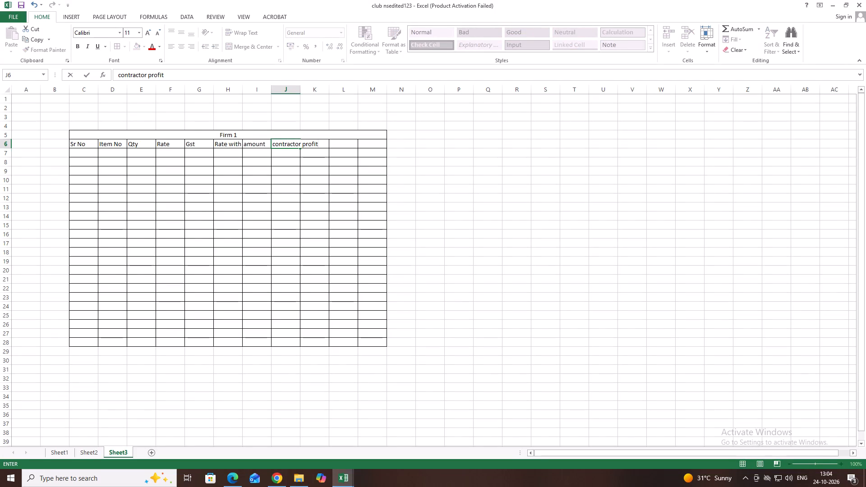
key(Right)
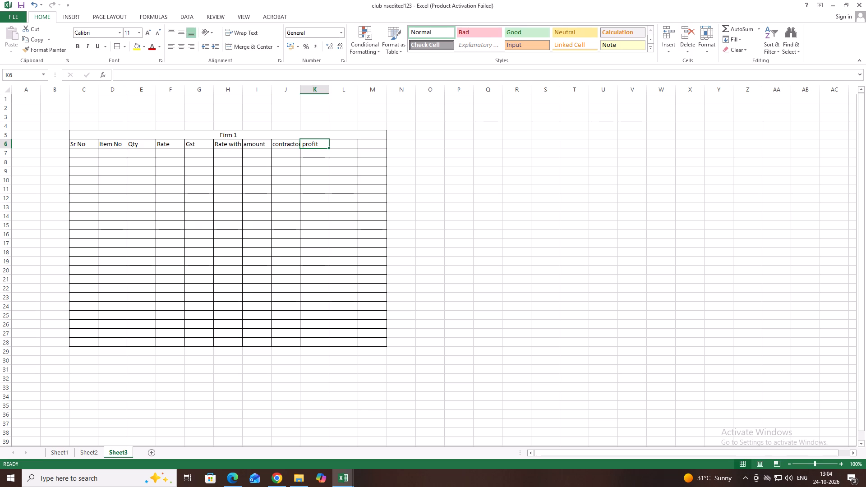
key(p)
text(rofit)
key(space)
text(amount)
key(Right)
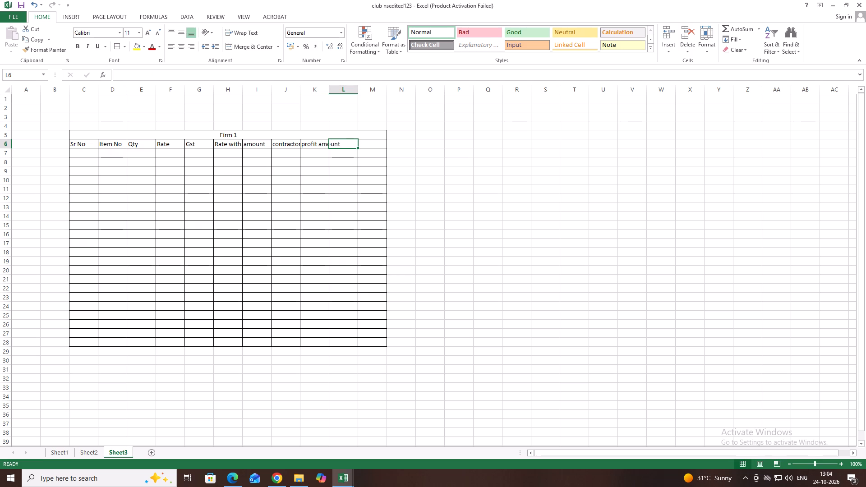
Change the header in K6 to profit rate.
click(317, 142)
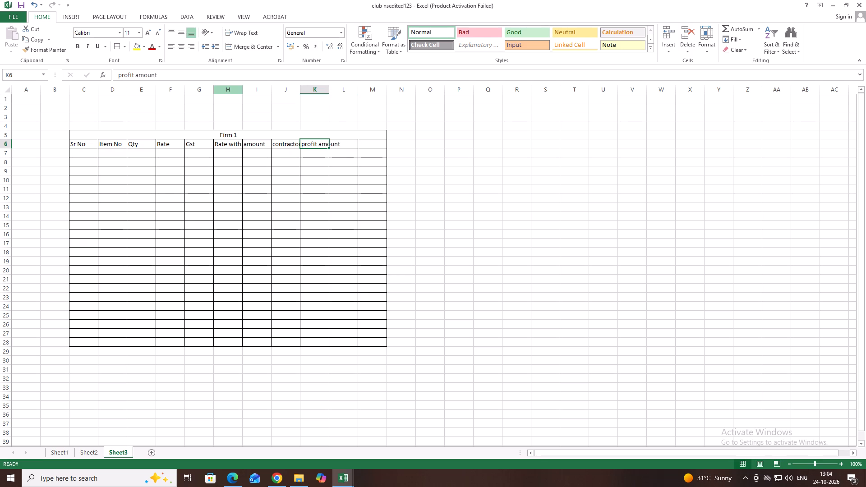
click(177, 73)
key(BackSpace)
key(BackSpace)
key(BackSpace)
key(BackSpace)
key(BackSpace)
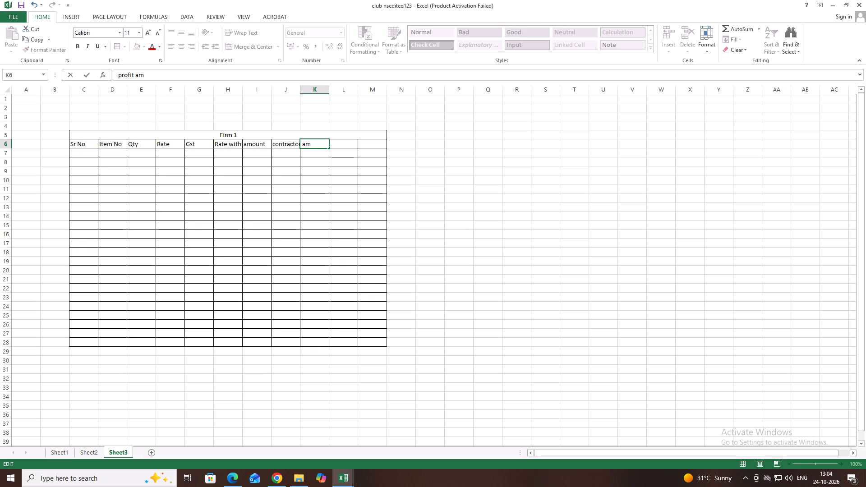
key(BackSpace)
text(rate)
Finish the header row with final rate in L6 and net amount with contractor profit in M6.
click(346, 142)
text(final rate)
click(370, 147)
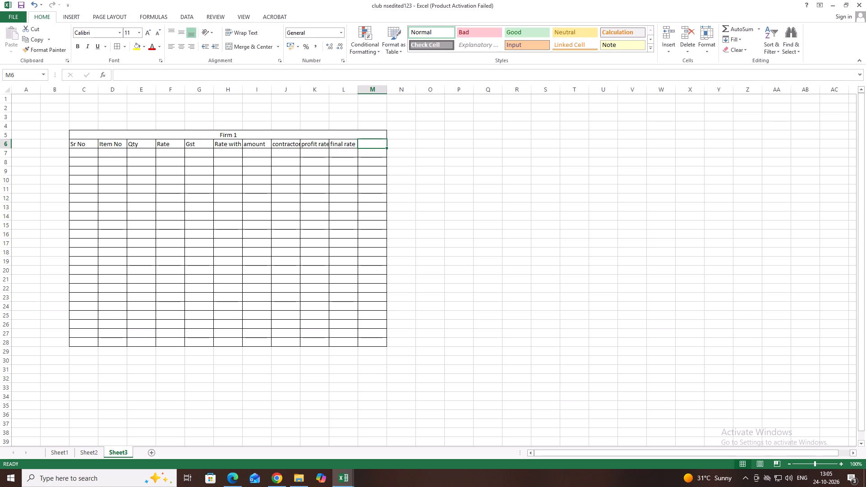
text(net amount w)
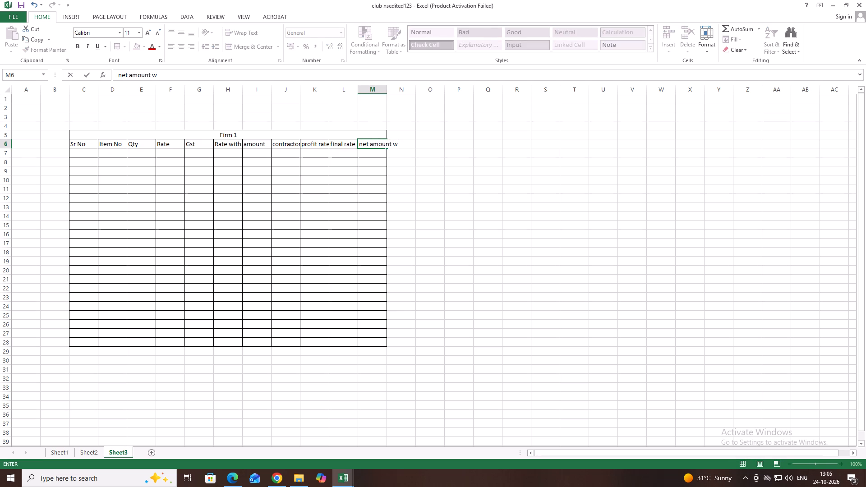
text(iy)
key(BackSpace)
text(th contrac)
key(o)
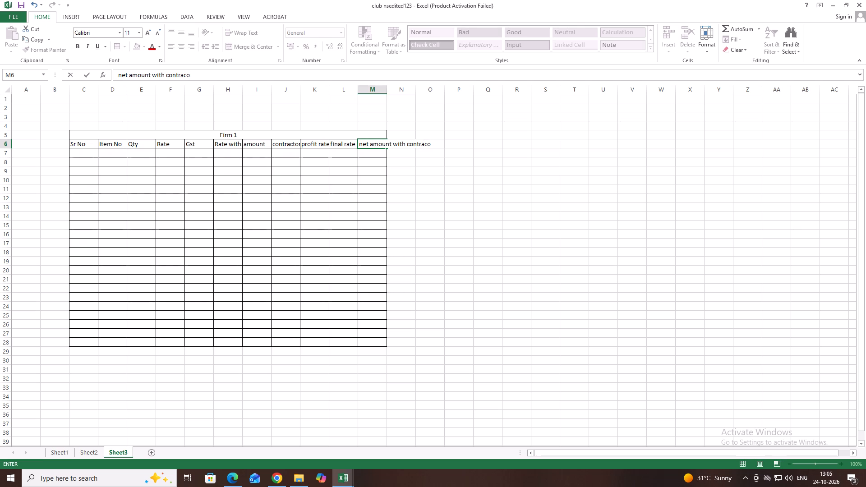
key(BackSpace)
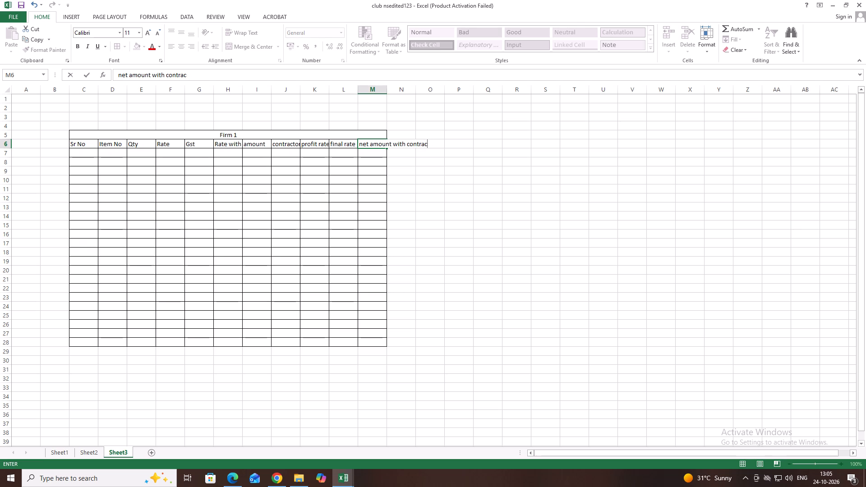
text(to)
text(r profit)
click(440, 158)
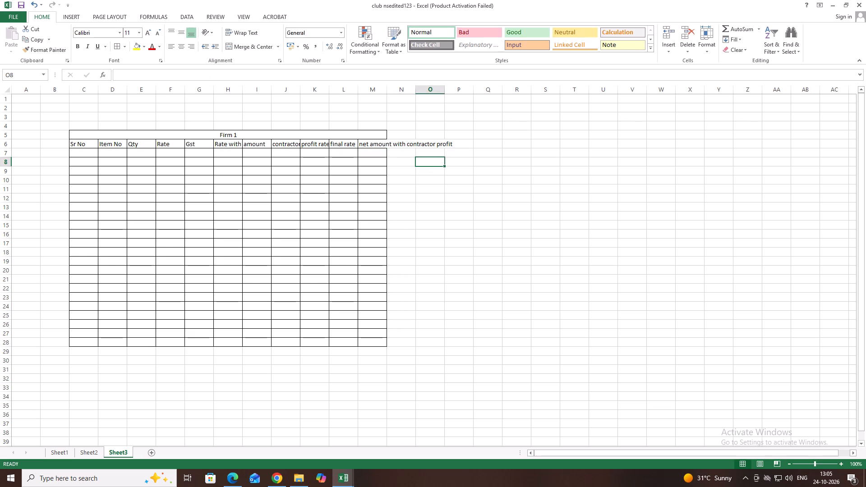
Widen columns M, L, K and J to give their headers more room.
click(383, 147)
drag(387, 92, 393, 92)
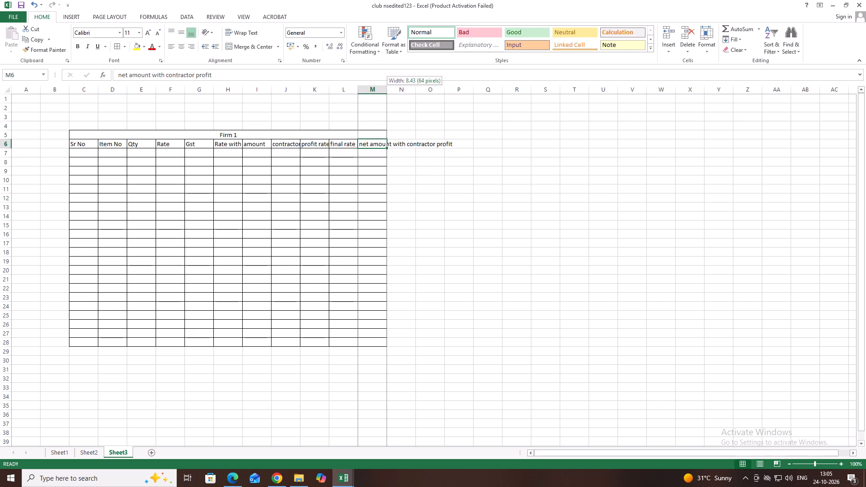
drag(393, 92, 427, 92)
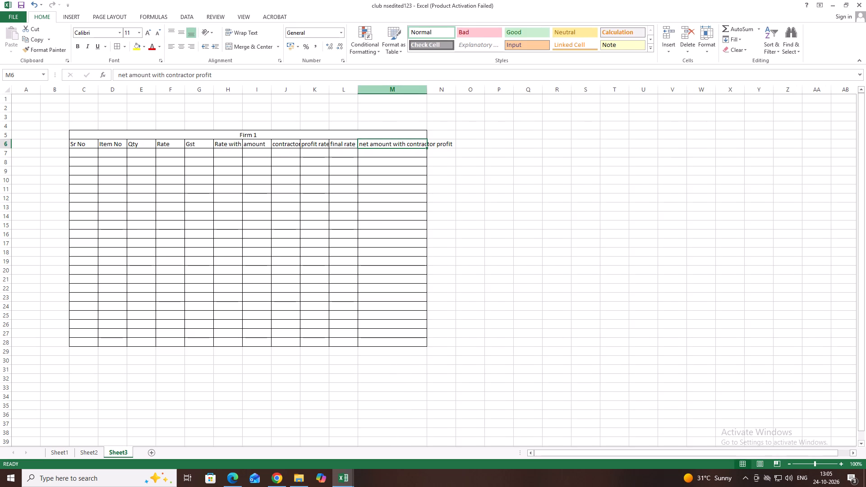
drag(359, 93, 373, 95)
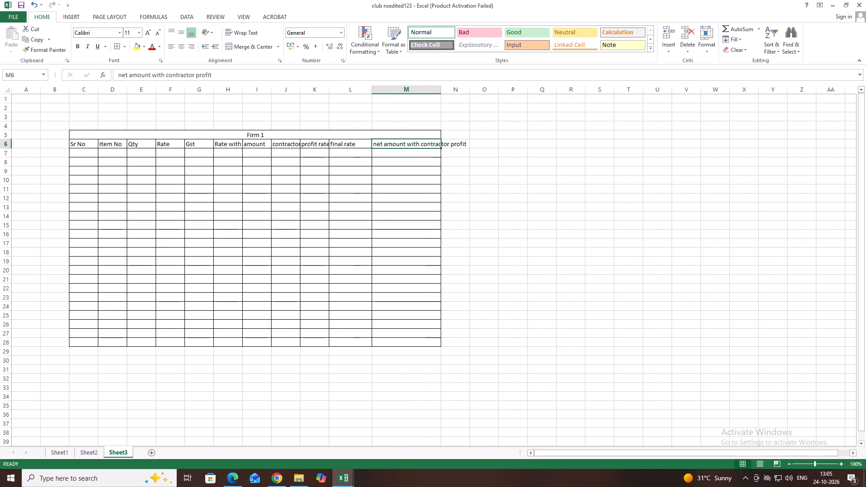
drag(328, 87, 343, 90)
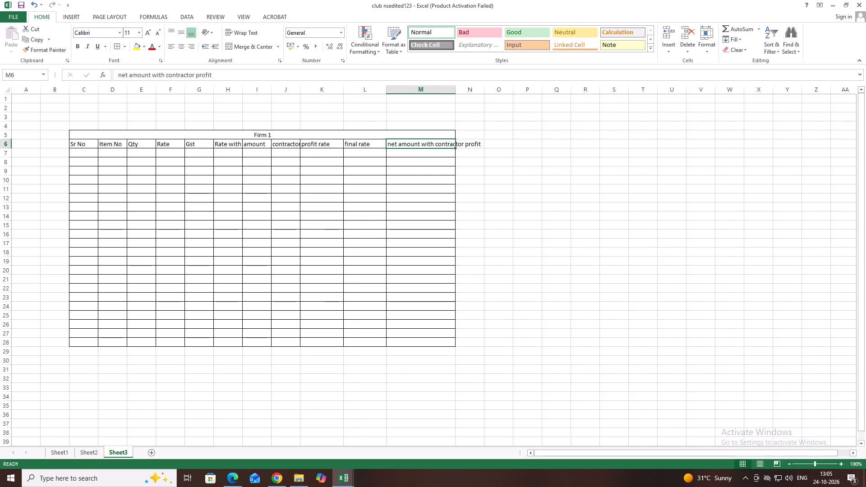
drag(299, 90, 309, 93)
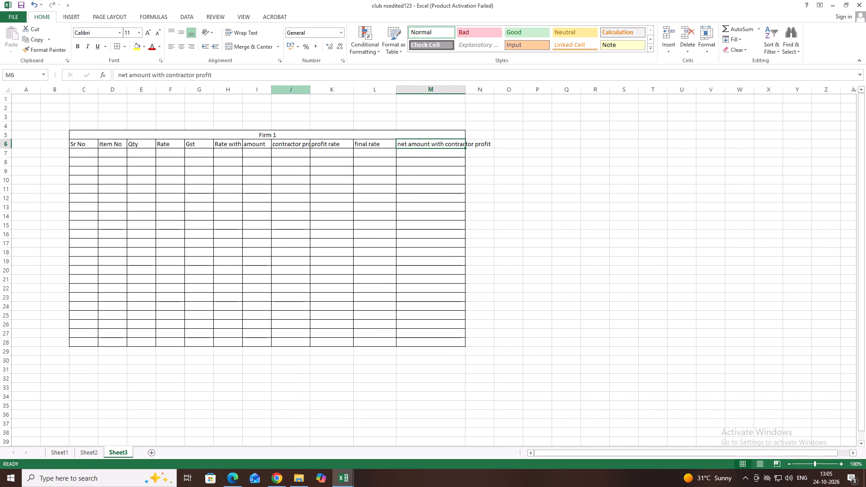
drag(310, 89, 324, 90)
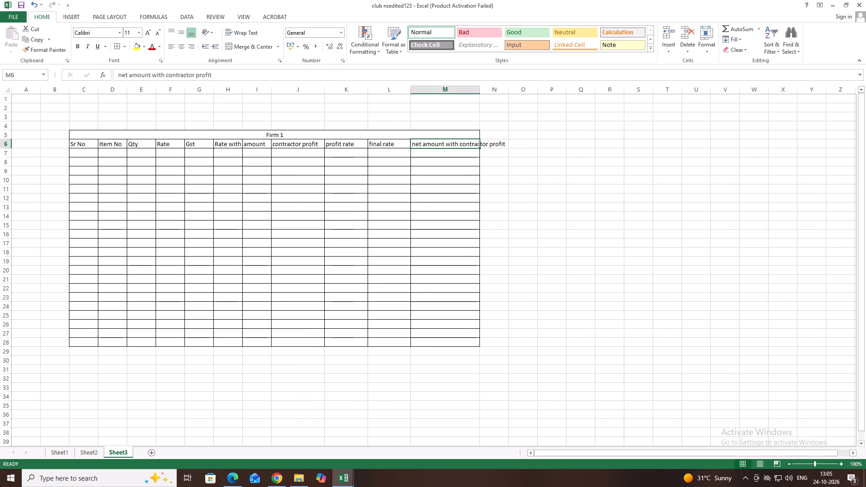
Widen columns I, H, G, F, E and D, and give columns K and I some extra width.
click(272, 91)
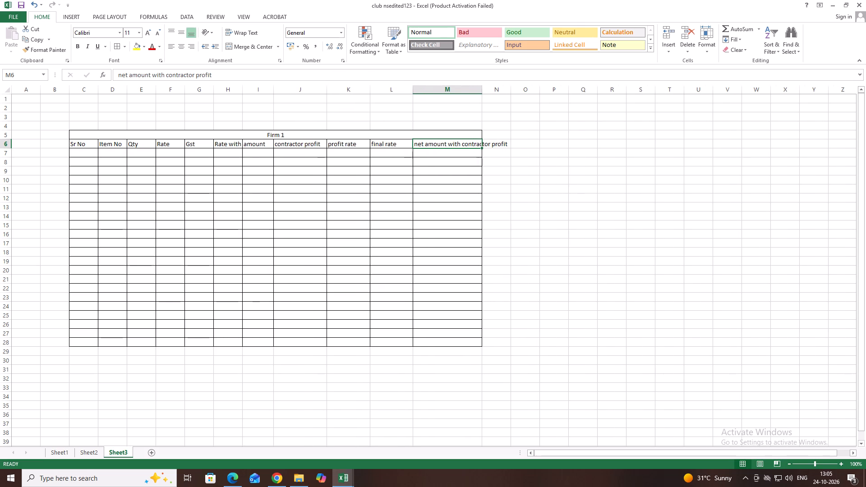
drag(242, 93, 261, 96)
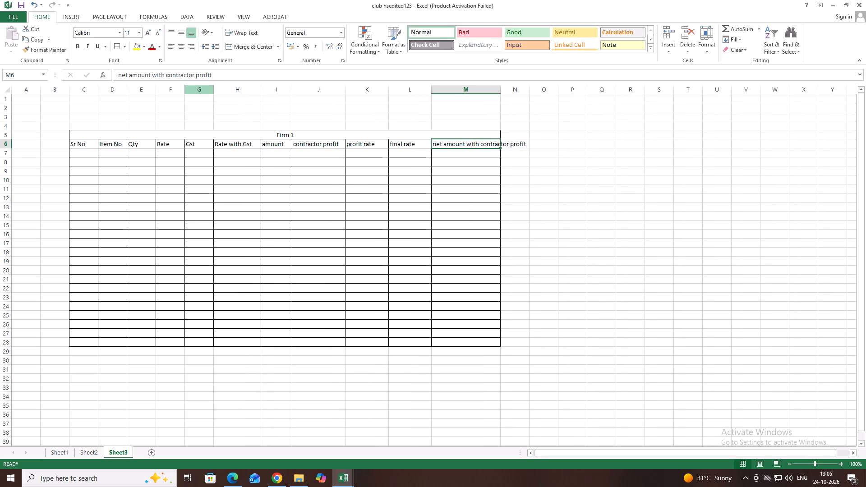
drag(214, 92, 221, 94)
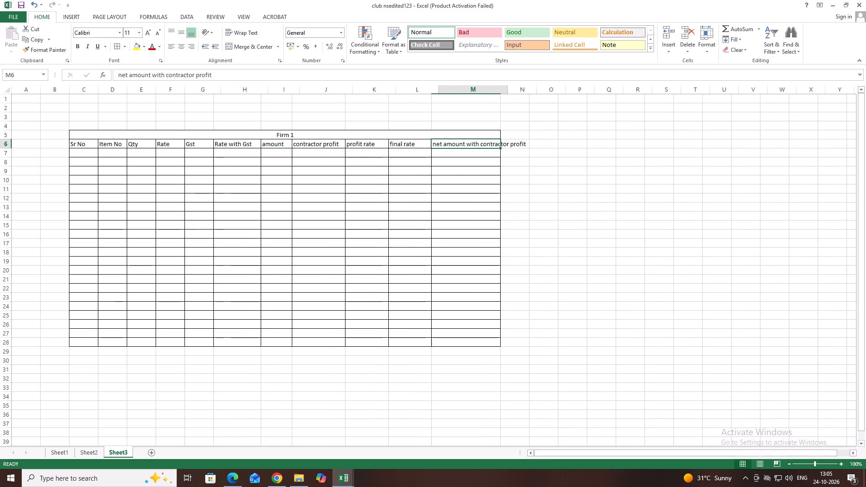
drag(184, 90, 197, 94)
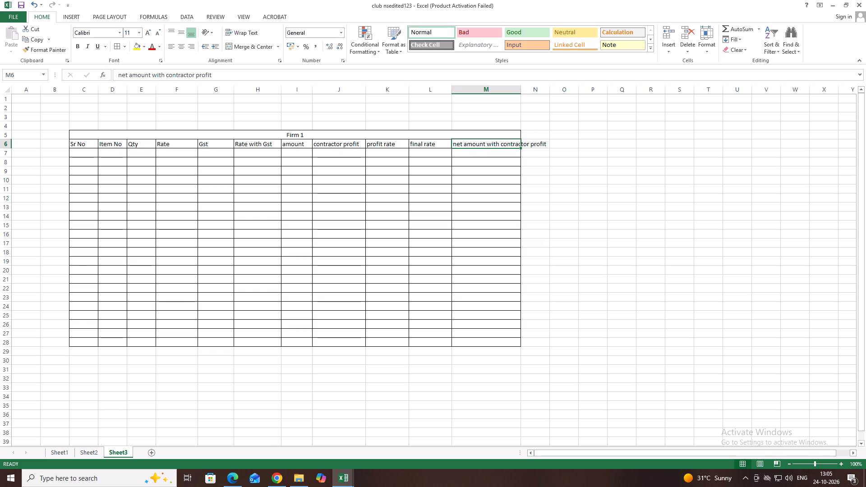
drag(155, 92, 161, 92)
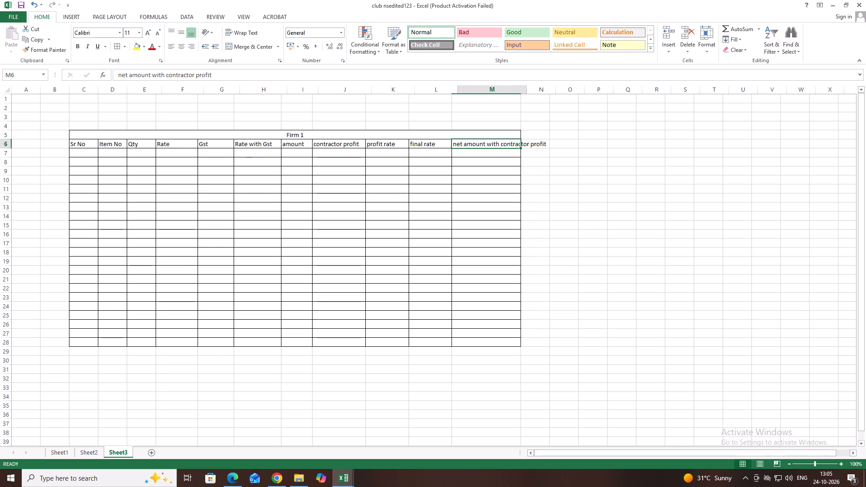
click(125, 101)
drag(128, 92, 135, 94)
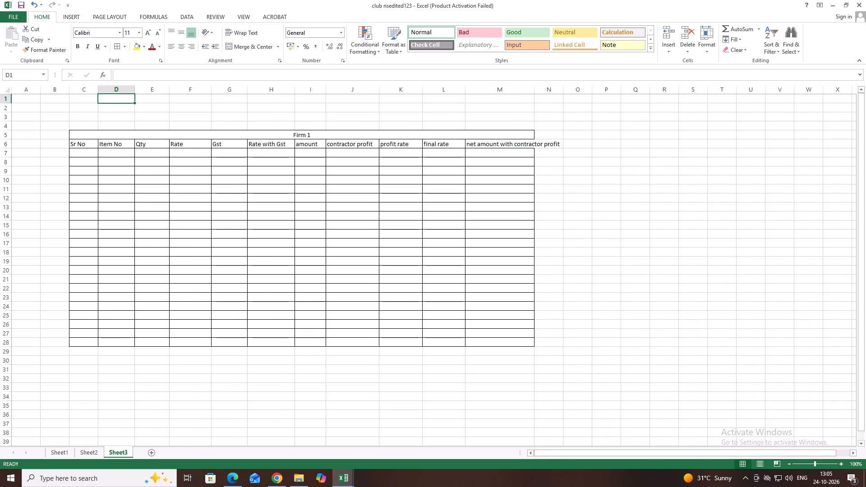
drag(422, 88, 430, 88)
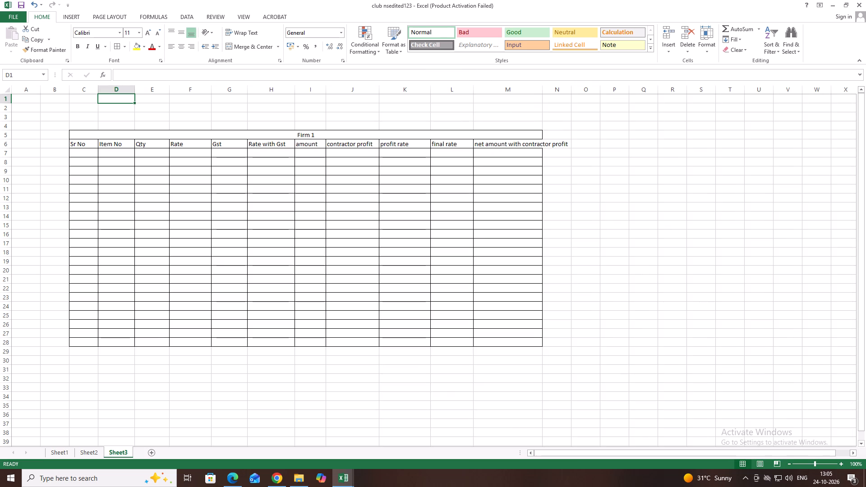
drag(326, 87, 334, 88)
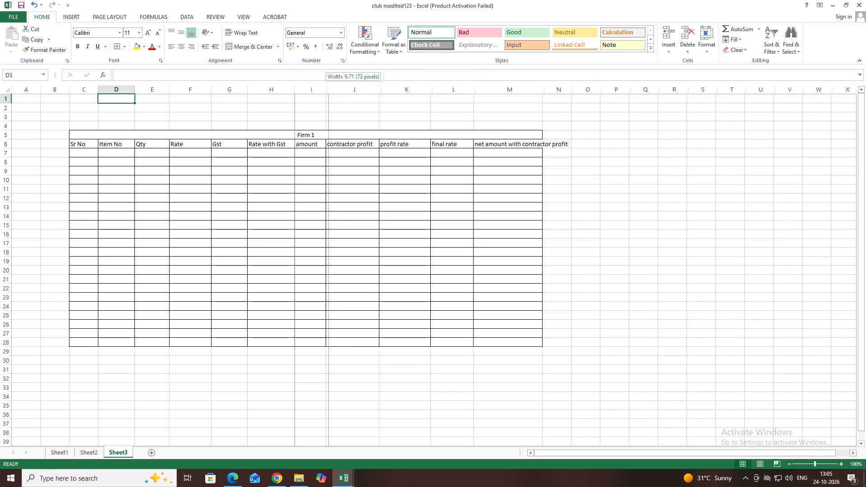
drag(334, 88, 339, 88)
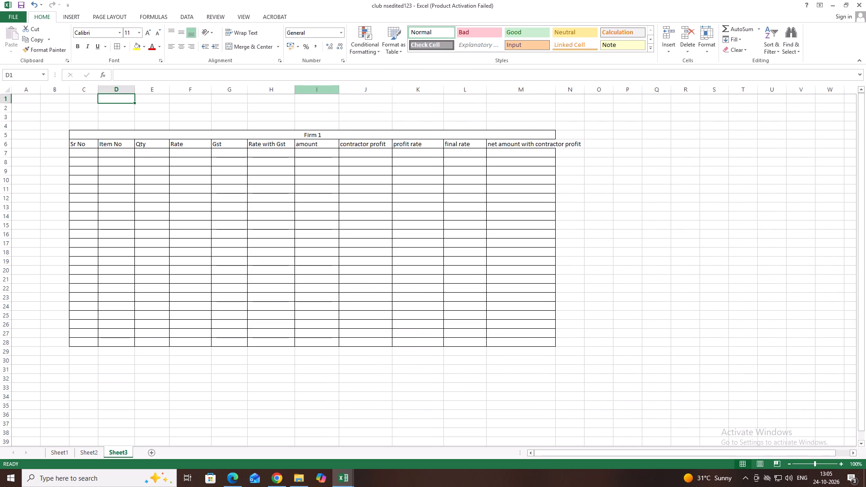
Wrap the text of the net amount with contractor profit header in M6.
click(513, 151)
click(512, 143)
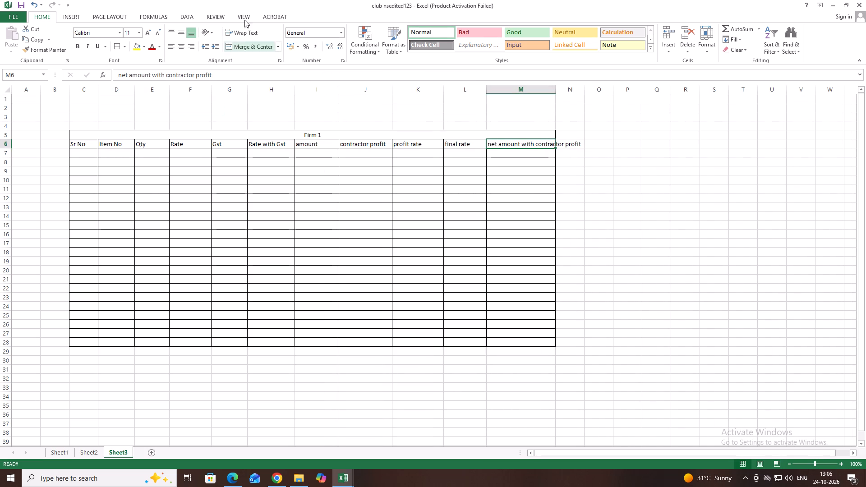
click(243, 34)
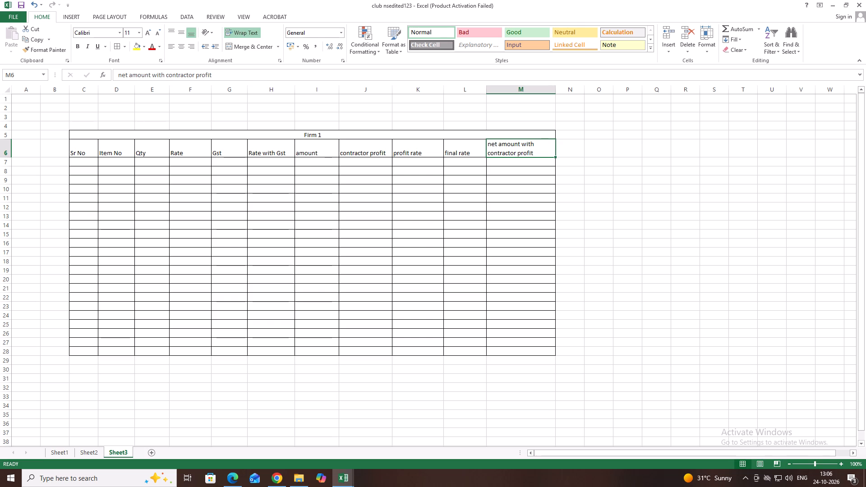
Fill the header row C6:M6 with yellow.
drag(84, 153, 506, 153)
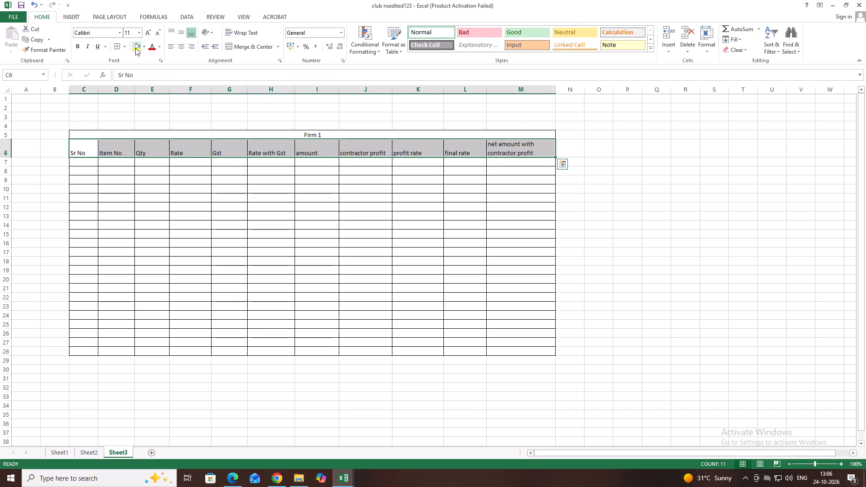
click(139, 47)
click(180, 165)
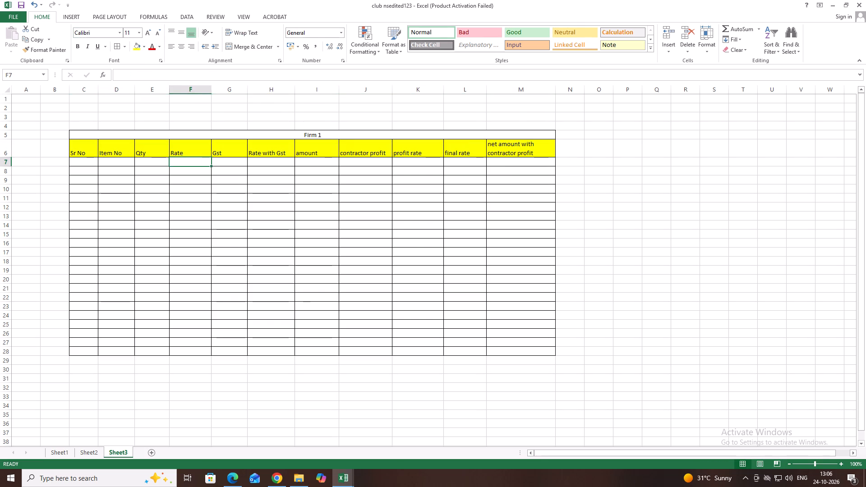
Enter serial numbers 1 and 2 in cells C7 and C8 under Sr No.
click(78, 161)
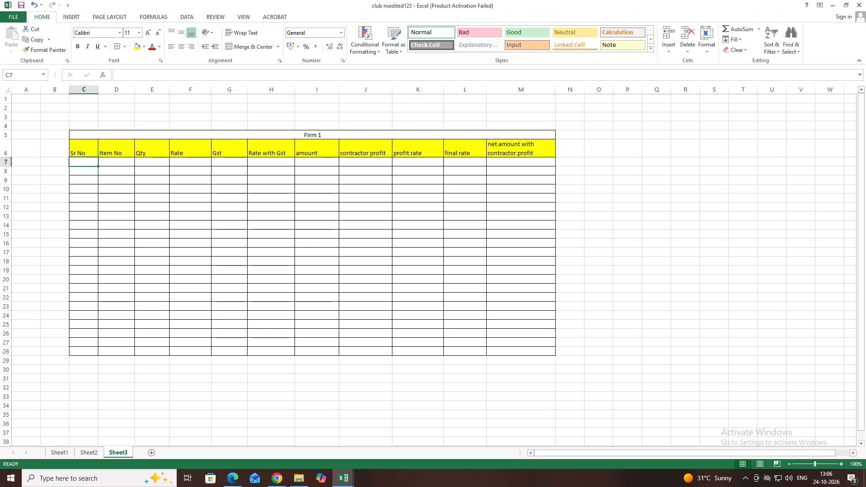
key(1)
key(Down)
key(2)
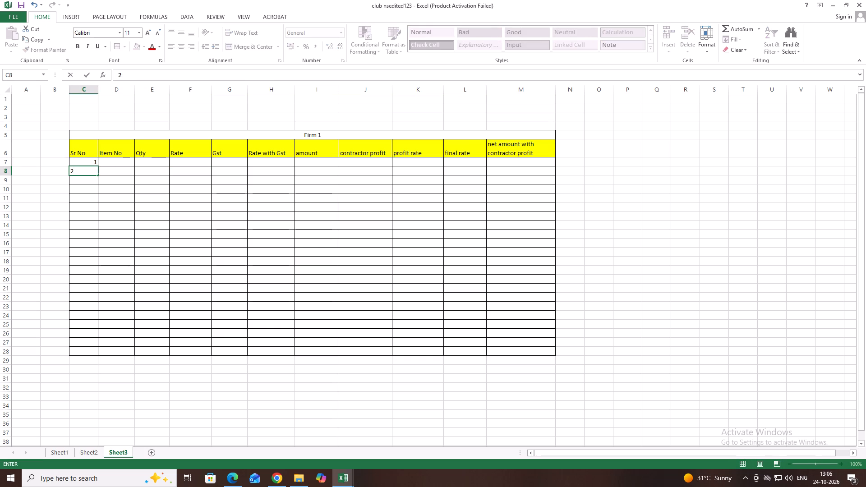
Enter the item numbers NS 1 in D7 and Ns2 in D8 under Item No.
click(115, 158)
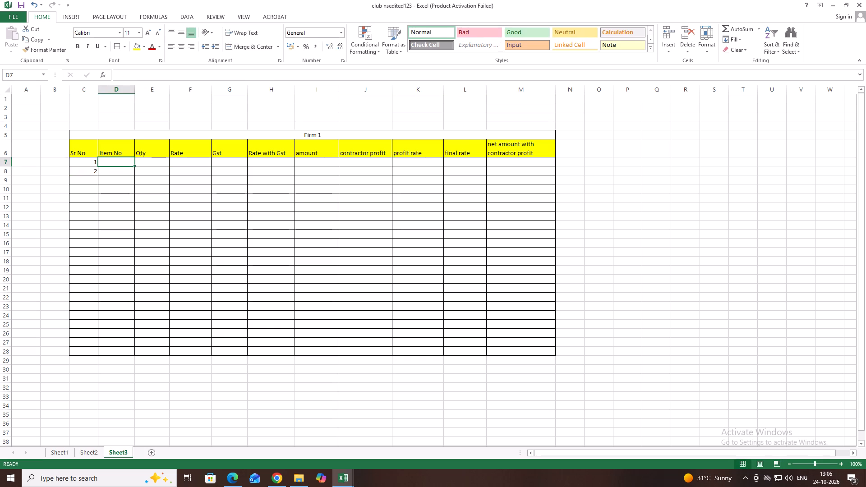
text(NS)
key(space)
text(!)
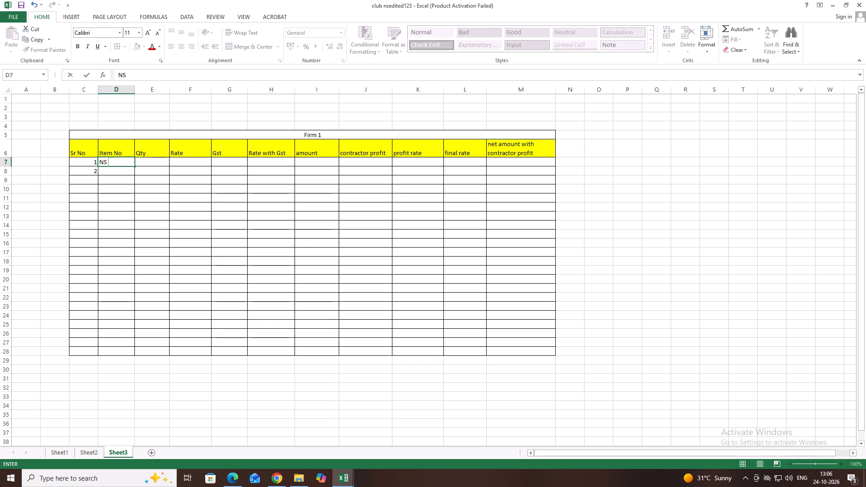
key(space)
key(BackSpace)
key(BackSpace)
text(1)
key(space)
key(Down)
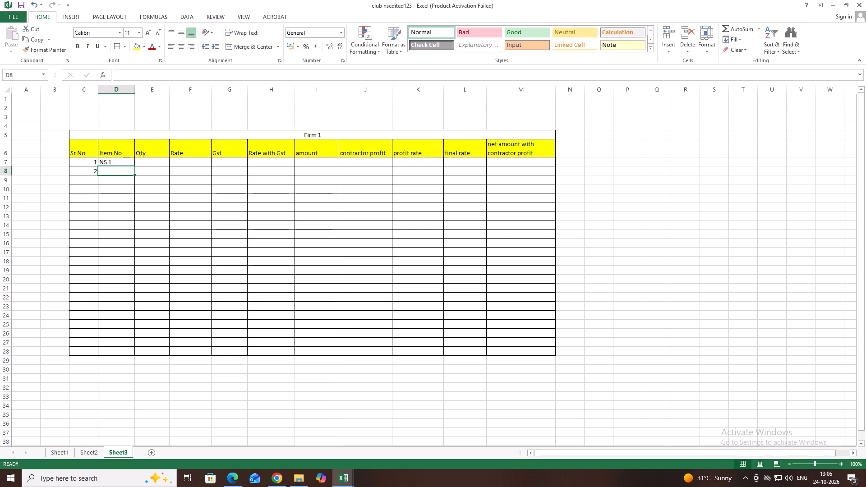
text(Ns)
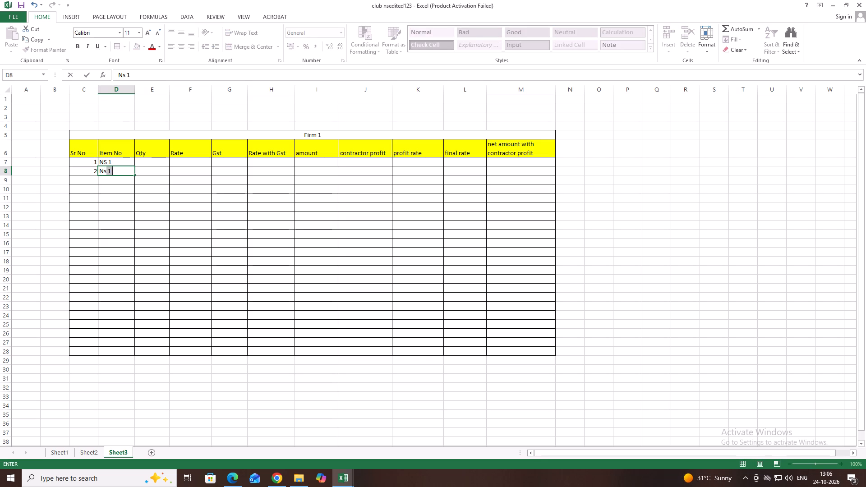
key(1)
key(BackSpace)
key(2)
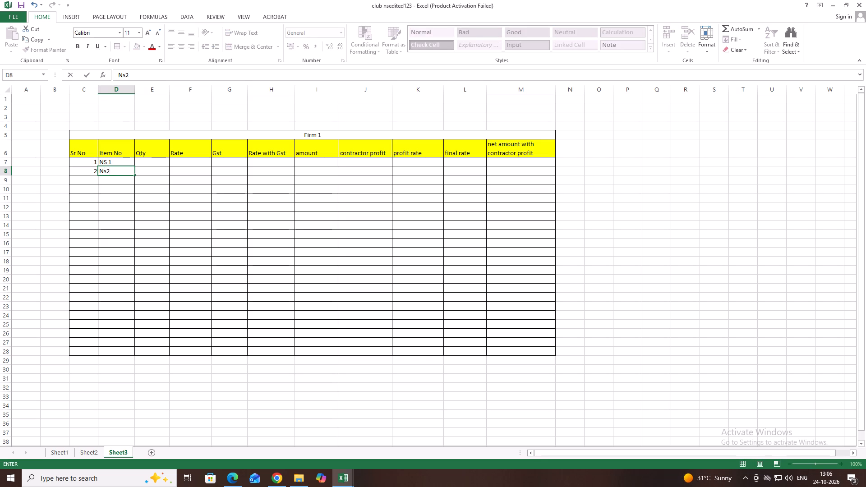
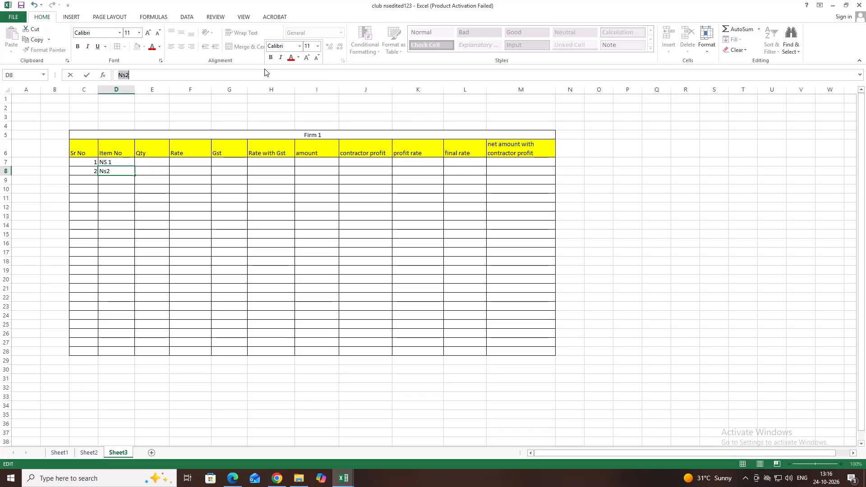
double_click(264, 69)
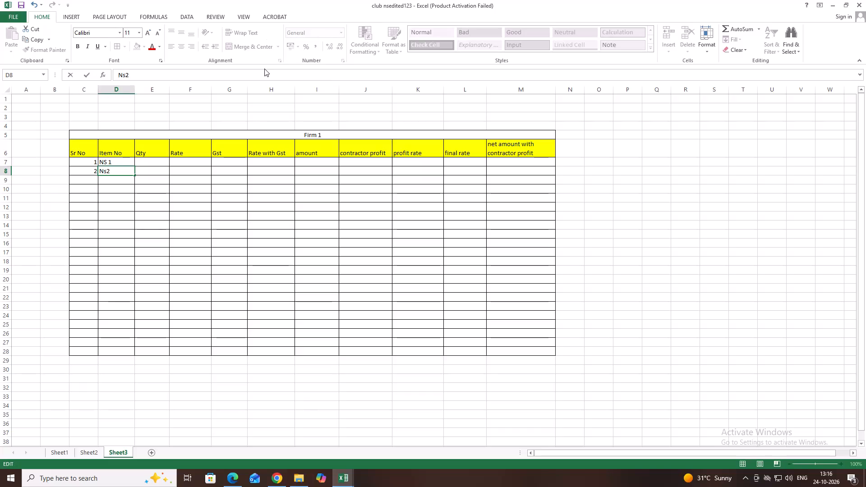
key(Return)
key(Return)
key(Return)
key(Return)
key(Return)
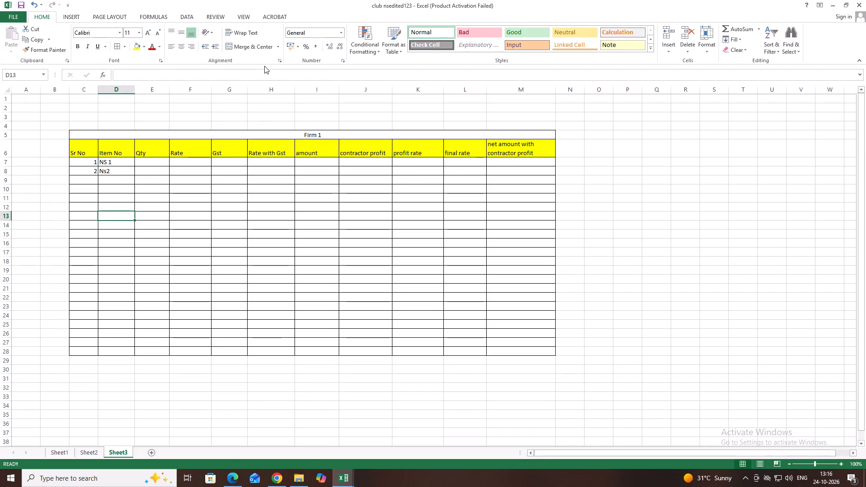
Enter 1 court as the NS 1 quantity in E7 of Sheet3, consulting the item descriptions on Sheet1 and Sheet2.
click(147, 164)
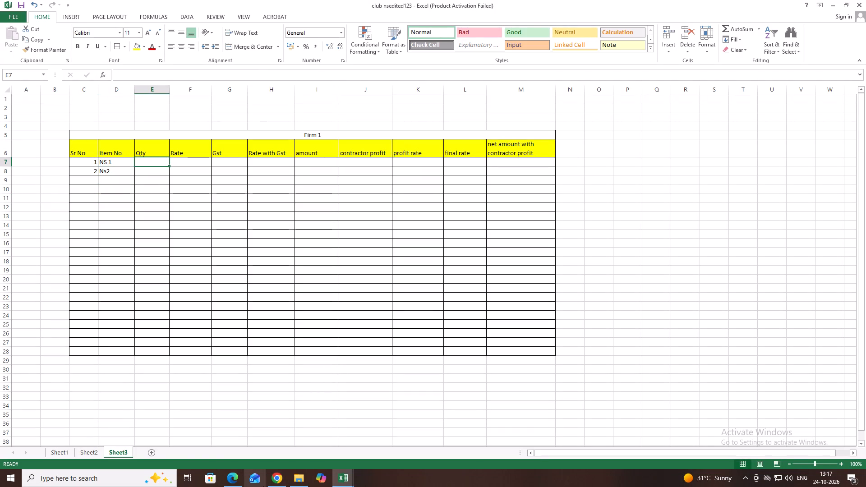
click(58, 450)
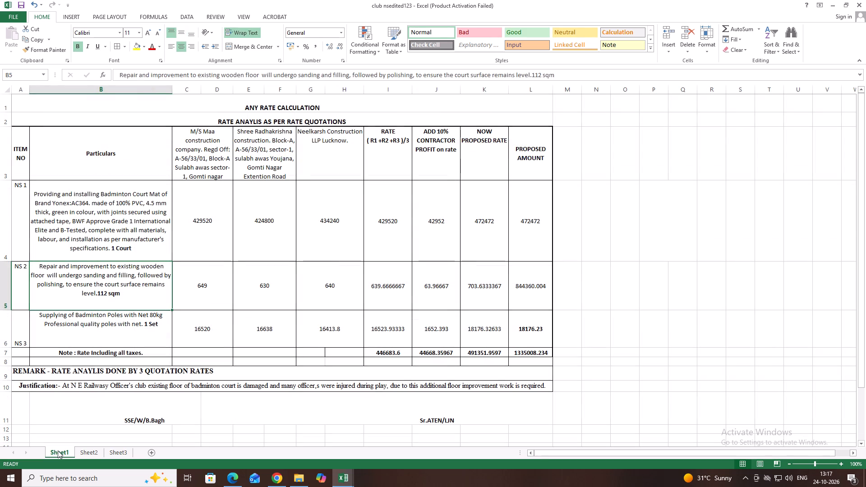
click(130, 303)
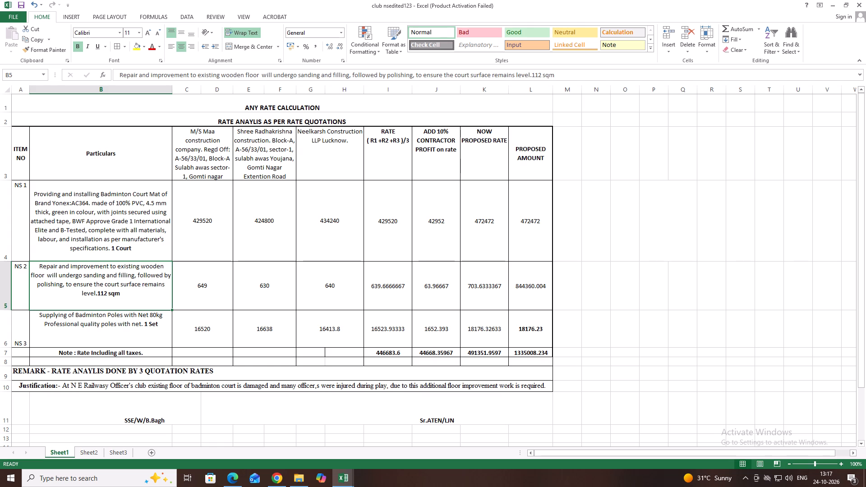
click(89, 456)
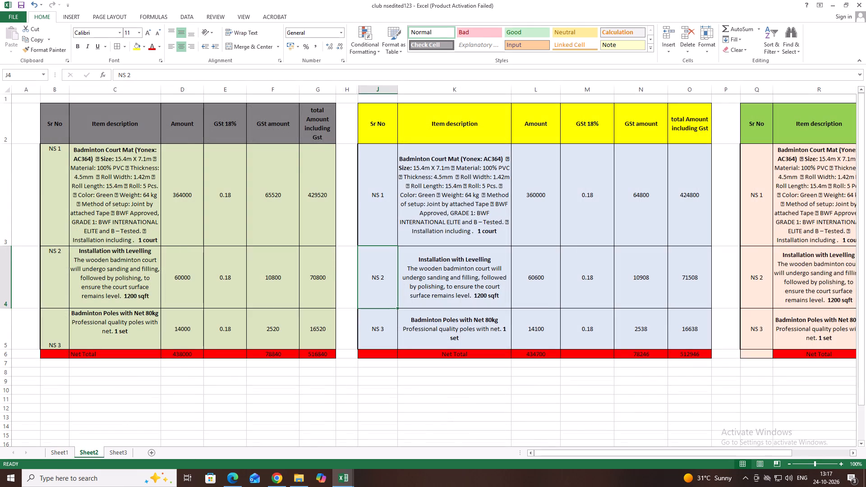
click(120, 457)
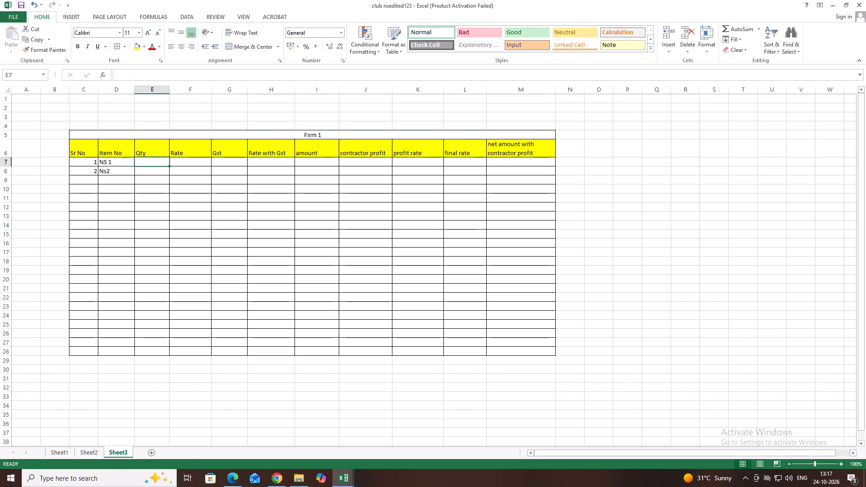
click(152, 157)
key(1)
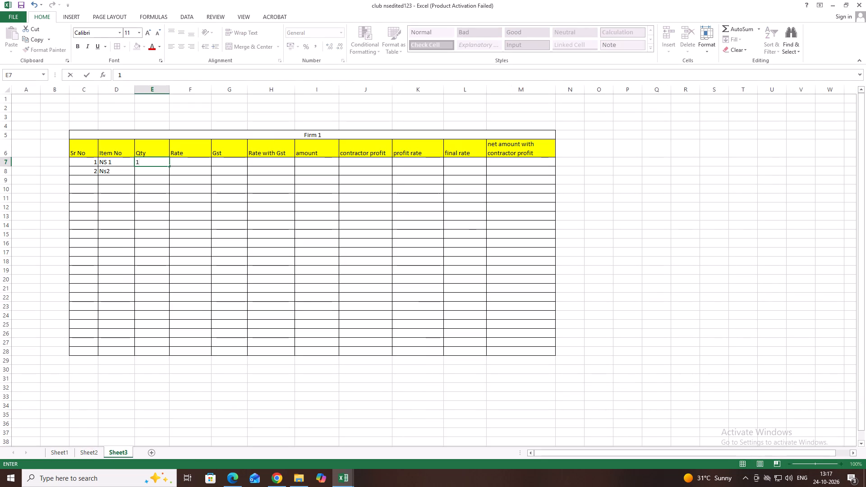
key(space)
text(ci)
key(BackSpace)
text(ourt)
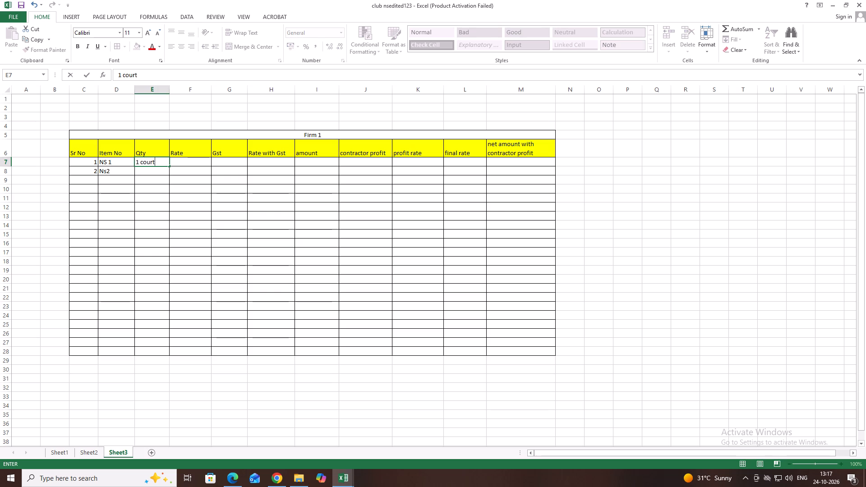
click(183, 164)
Enter 1 set as the Ns2 quantity in E8 of Sheet3, consulting the item particulars on Sheet1.
click(153, 174)
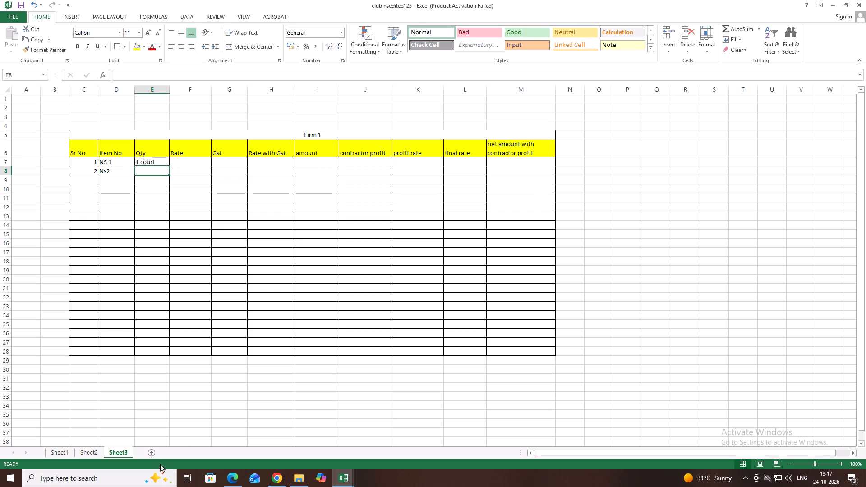
click(63, 450)
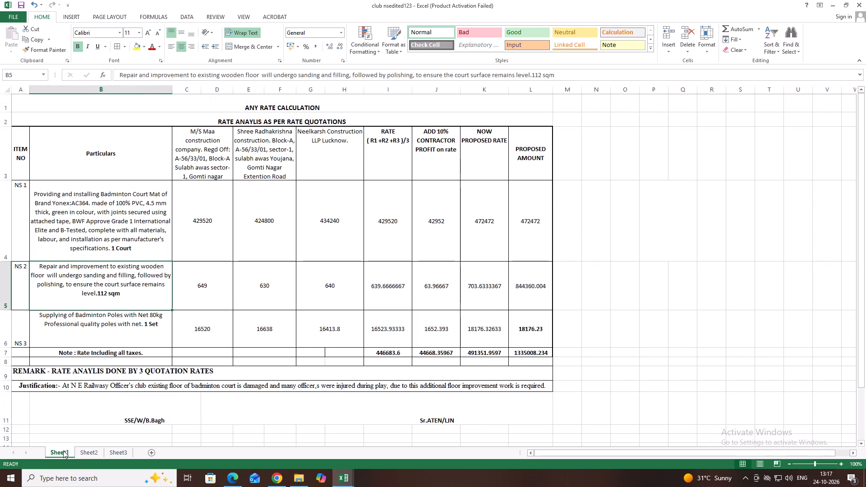
click(63, 450)
click(128, 456)
text(1)
key(space)
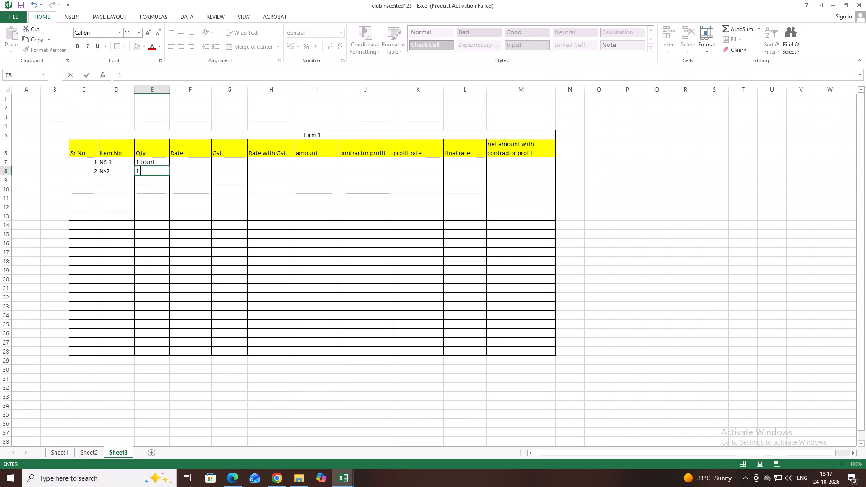
text(set)
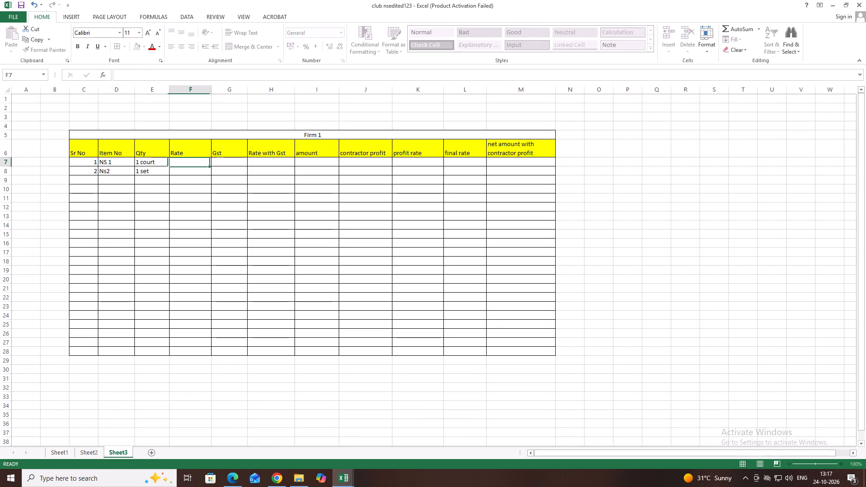
Look up the NS 1 rate in the Sheet1 rate analysis and Sheet2 quotation tables for the Firm 1 Rate column.
click(88, 456)
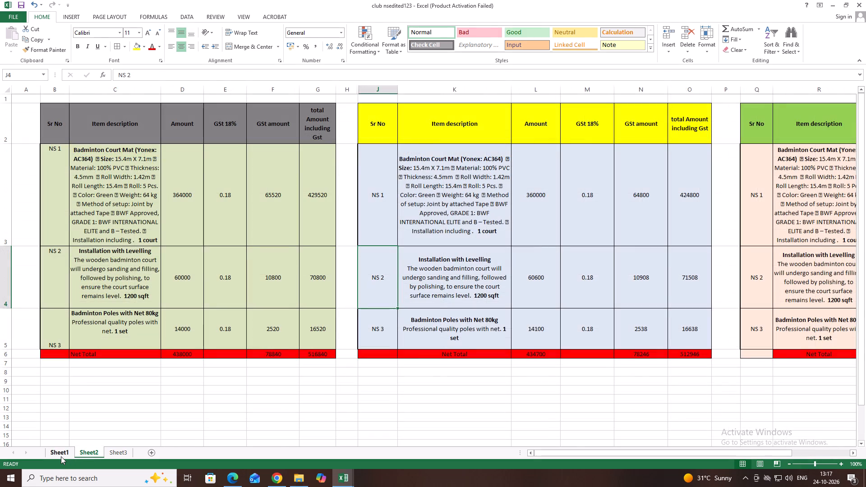
click(60, 456)
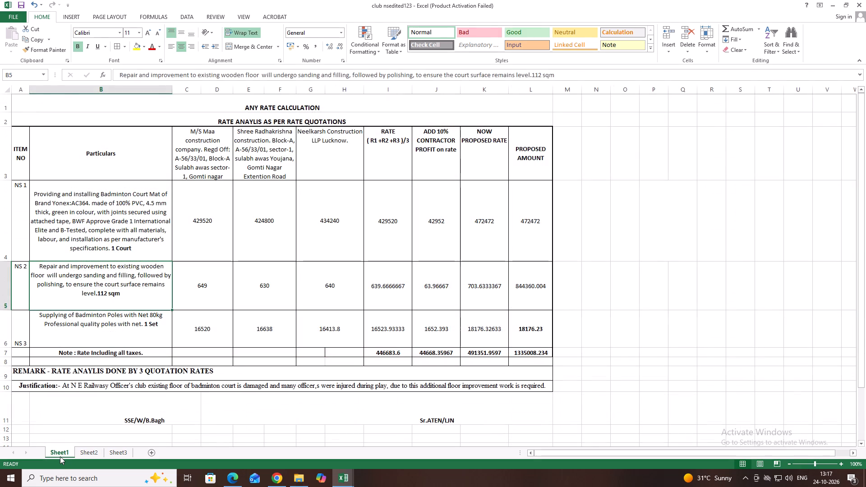
click(85, 458)
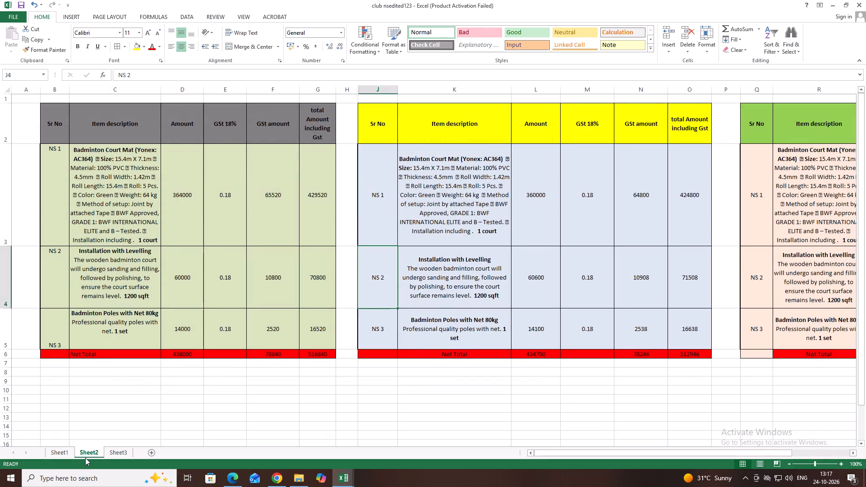
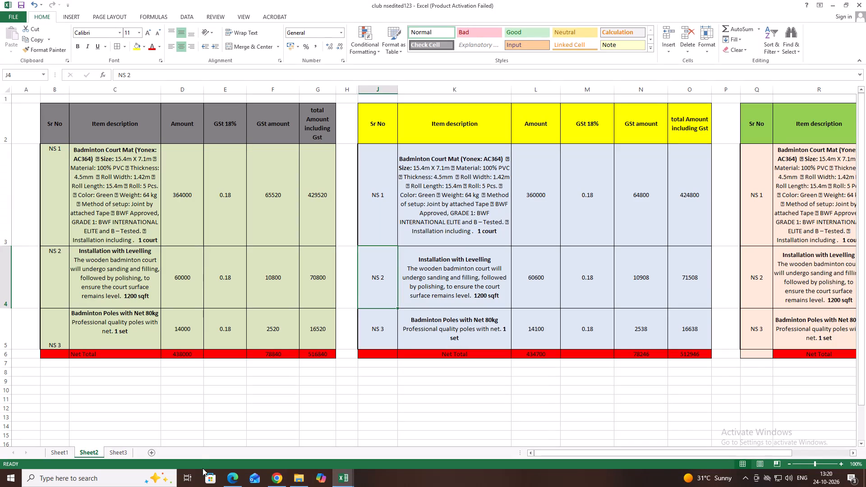
In the first quotation table on Sheet2, change the court mat length in the NS 1 description to 14.67m.
click(114, 452)
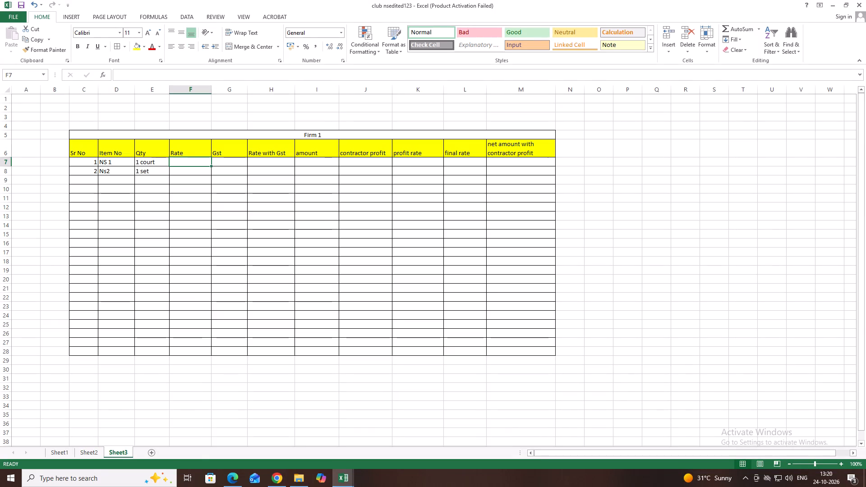
click(55, 454)
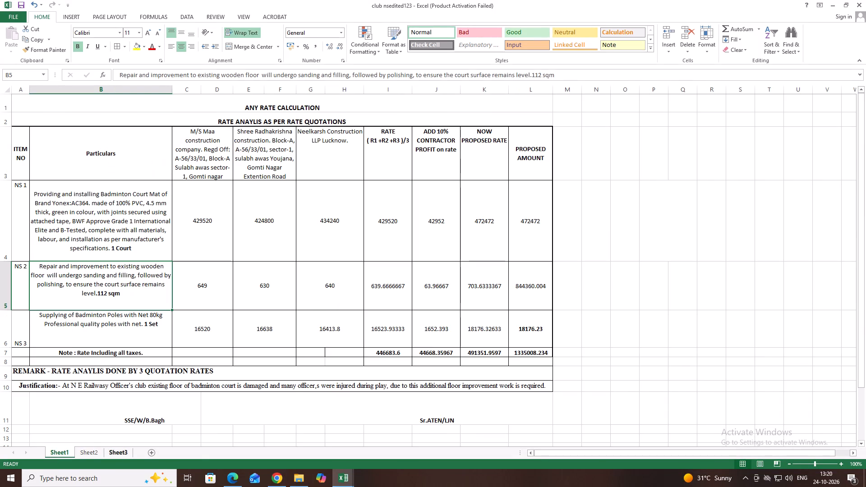
click(97, 453)
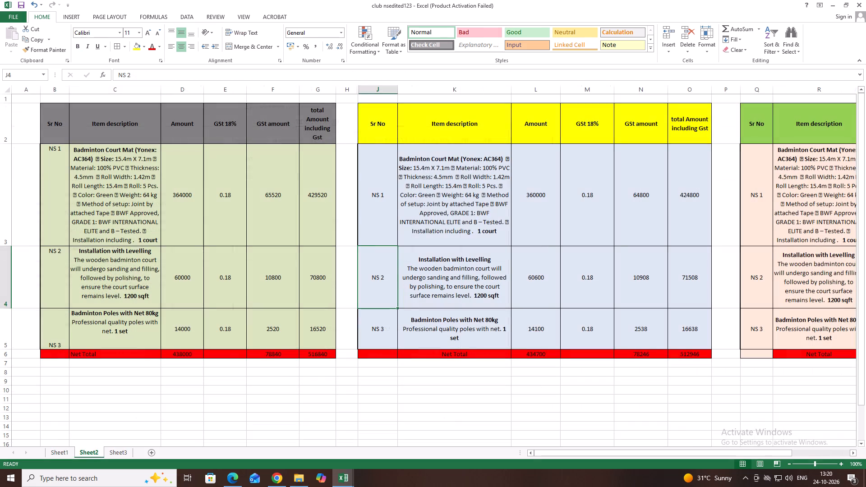
click(125, 196)
double_click(129, 168)
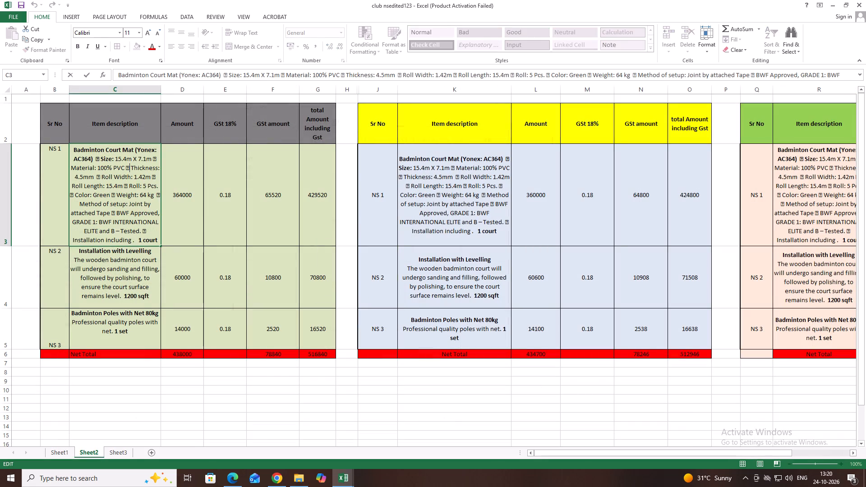
click(126, 156)
key(BackSpace)
key(BackSpace)
key(BackSpace)
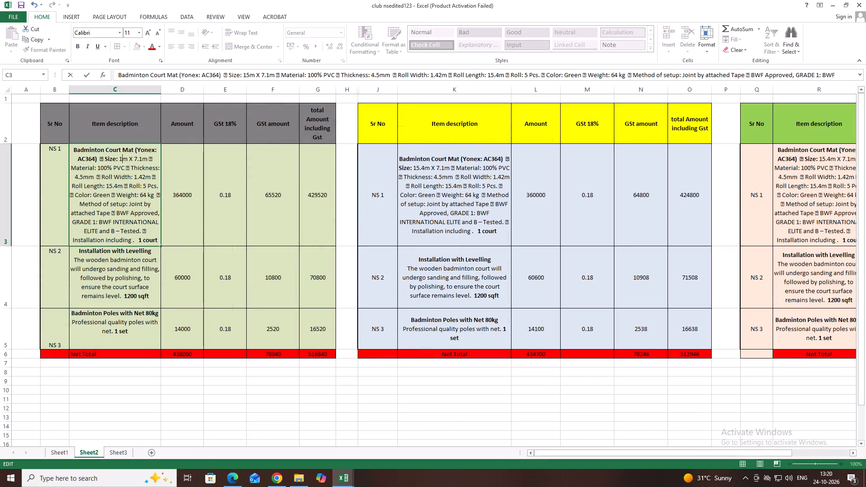
key(BackSpace)
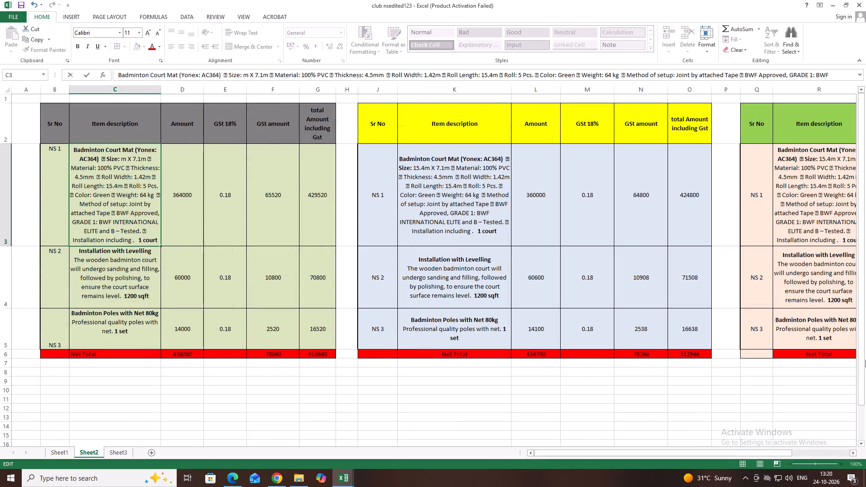
text(14)
text(.67)
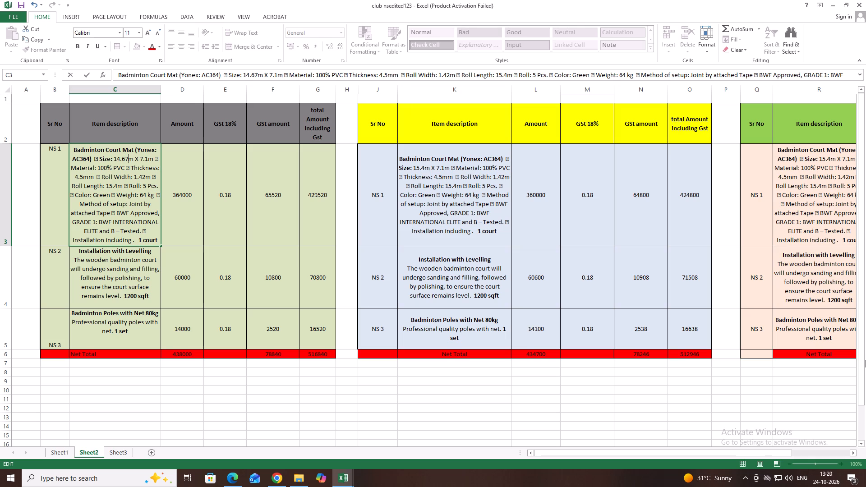
Change the court mat width in the same NS 1 description to 7.11m.
key(Right)
key(Right)
key(Right)
key(Right)
key(Right)
key(Right)
key(Right)
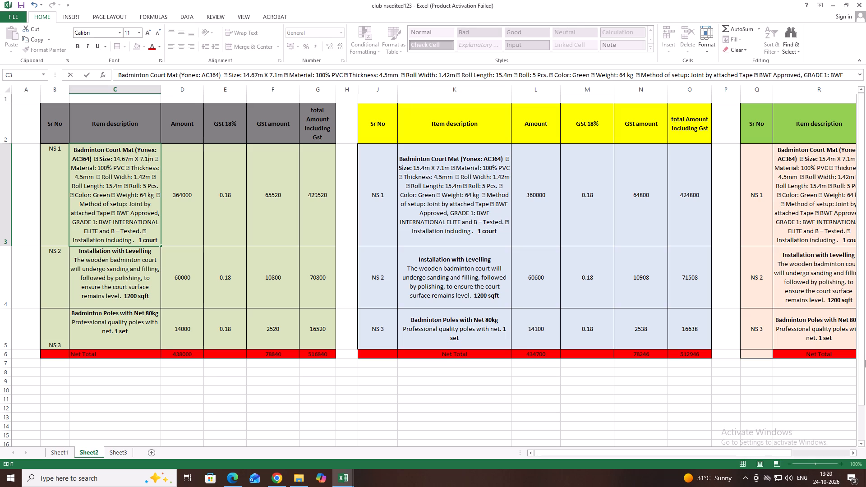
key(1)
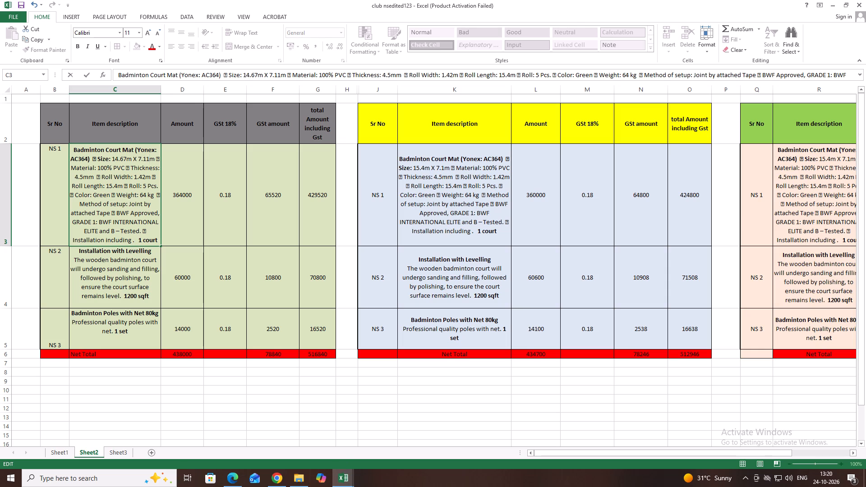
click(192, 284)
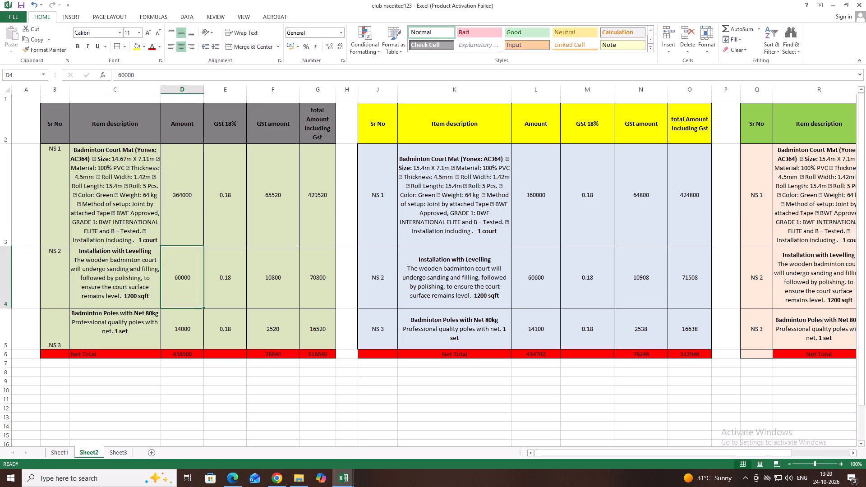
Change the area in the NS 2 Installation with Levelling description of the first quotation table to 105 sqft.
double_click(132, 300)
click(115, 297)
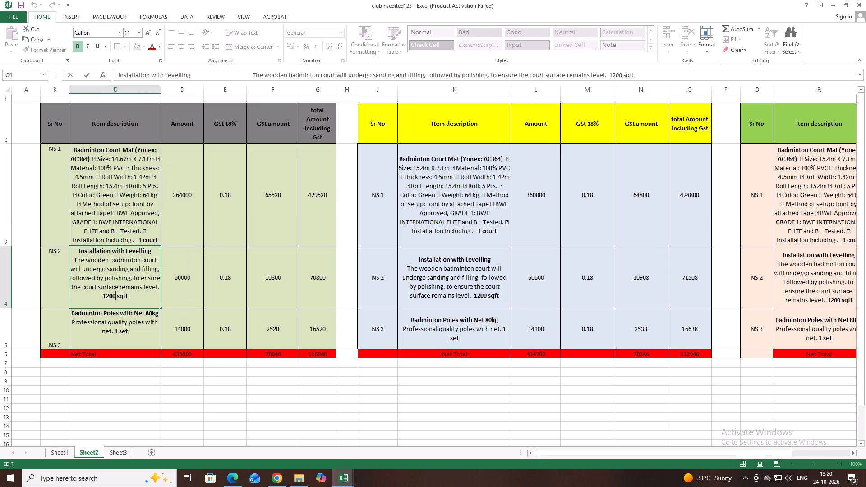
key(BackSpace)
key(BackSpace)
key(BackSpace)
key(BackSpace)
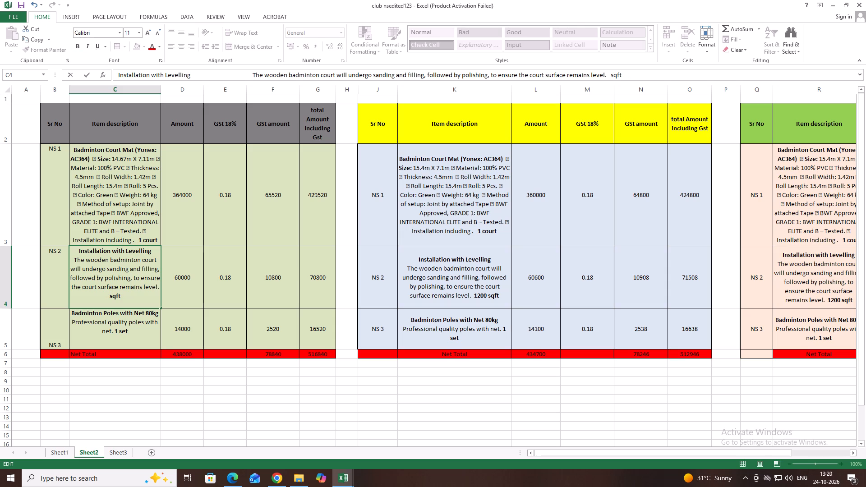
text(105)
click(191, 290)
click(131, 301)
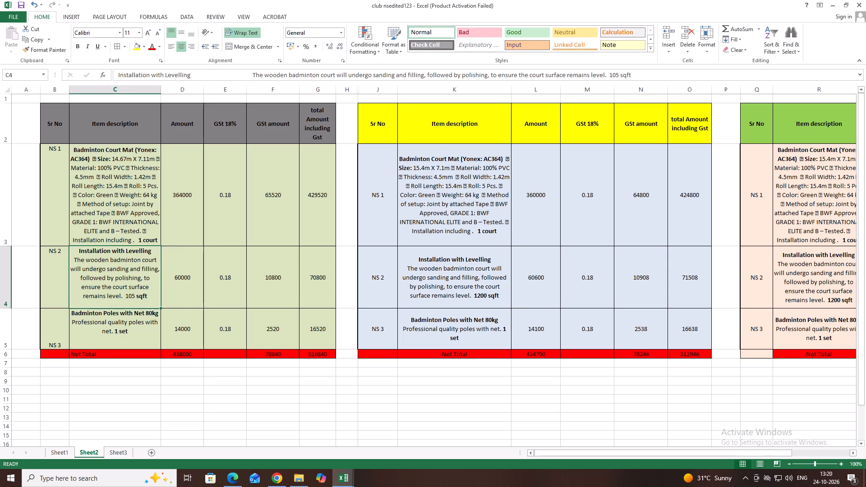
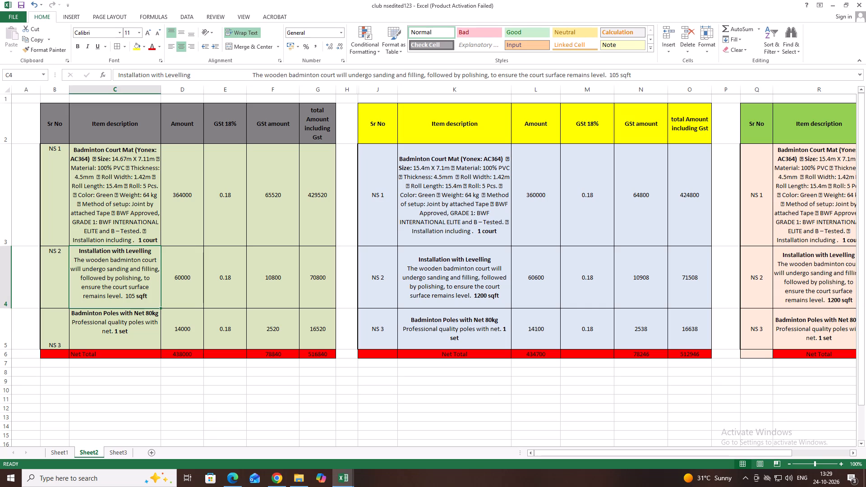
Review the three quotation tables on Sheet2, checking the NS 1 court mat description and amount in the first table.
scroll(779, 372, up, 2)
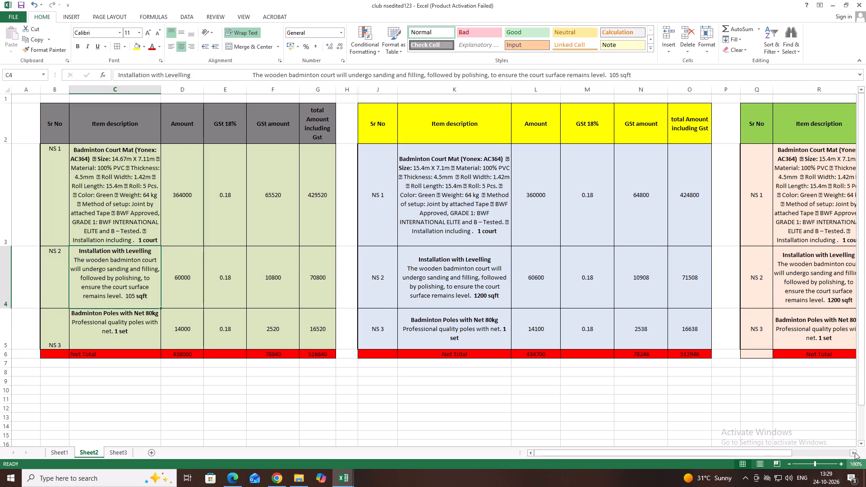
triple_click(855, 451)
triple_click(855, 451)
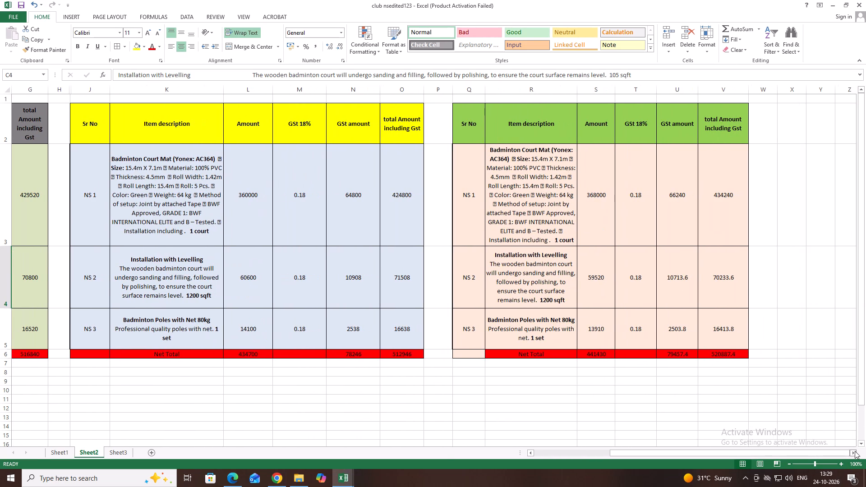
triple_click(532, 454)
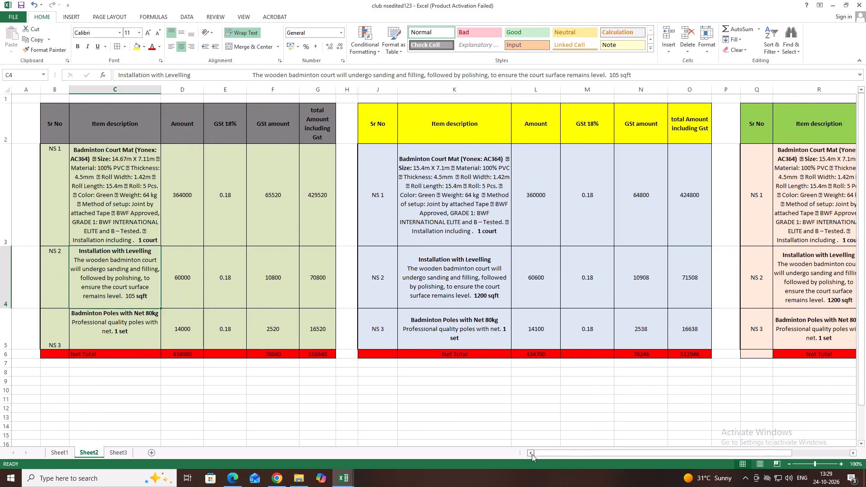
click(823, 209)
click(126, 211)
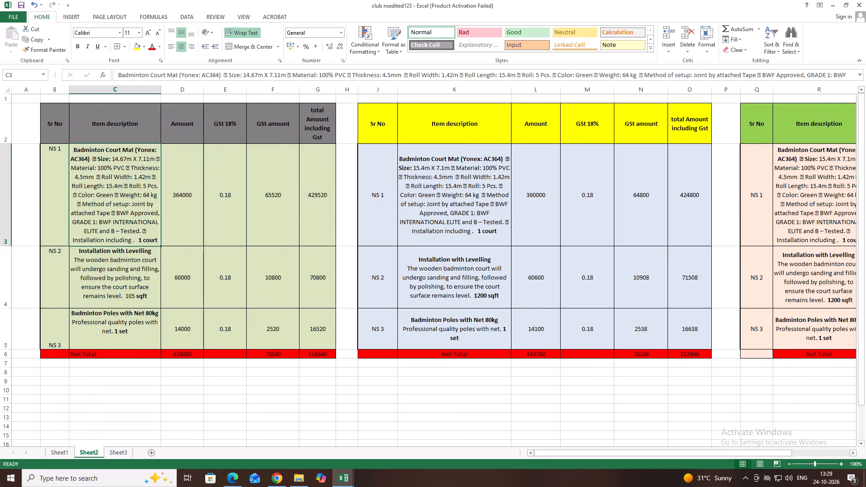
click(190, 208)
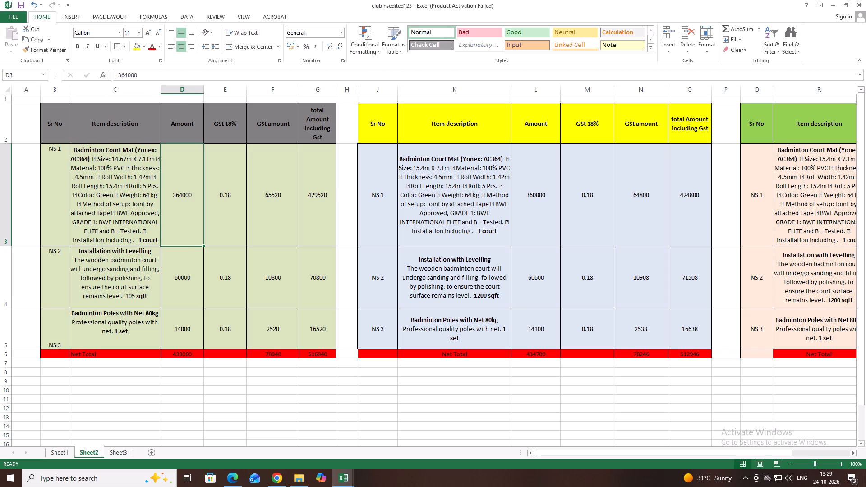
On Sheet3, centre the Firm 1 table's column headings from Sr No to net amount both horizontally and vertically.
click(110, 452)
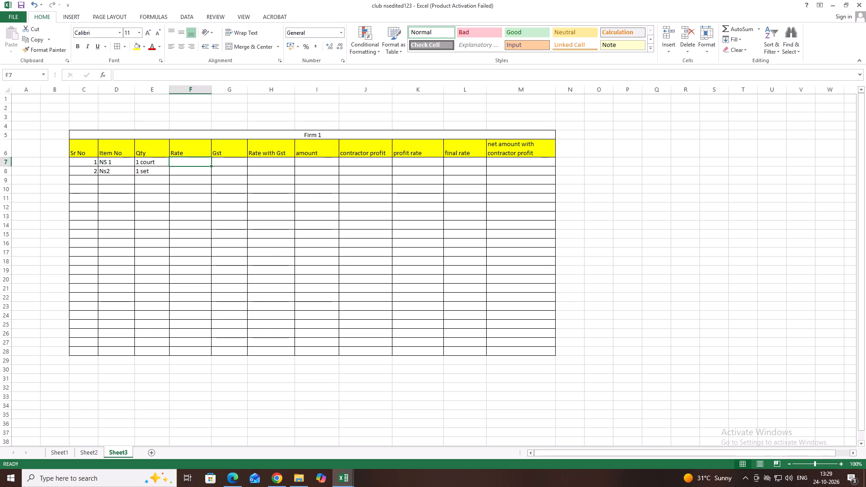
drag(83, 148, 502, 148)
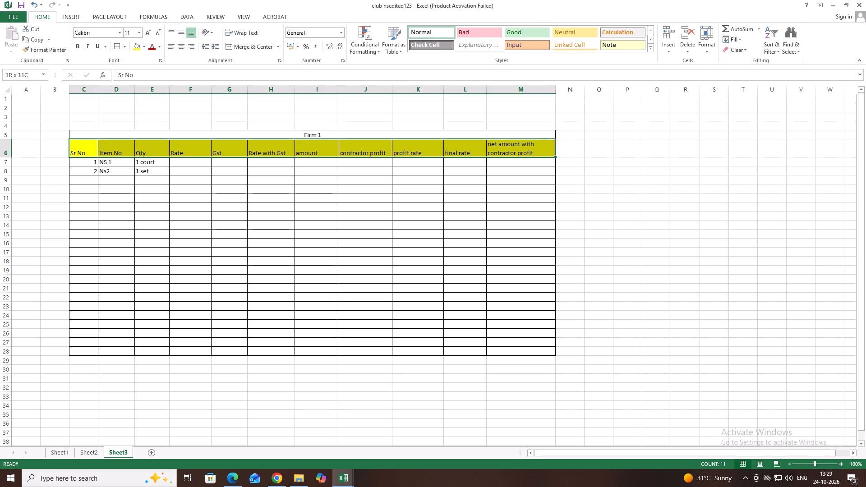
click(178, 46)
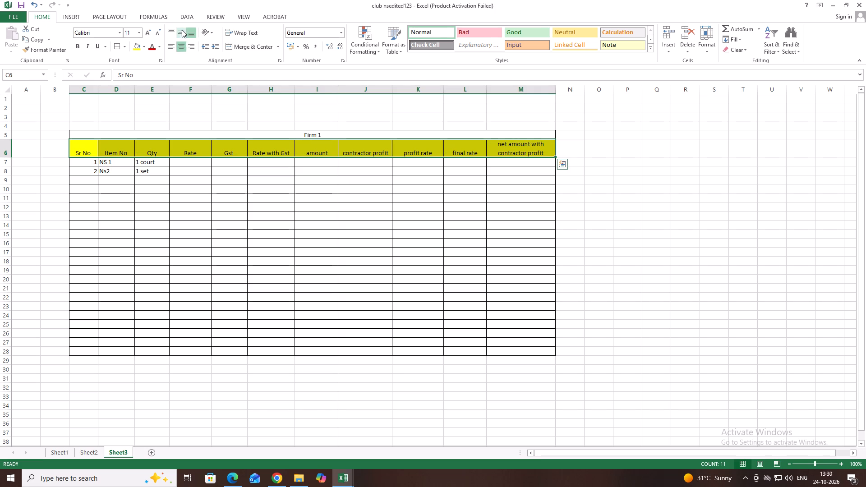
click(182, 29)
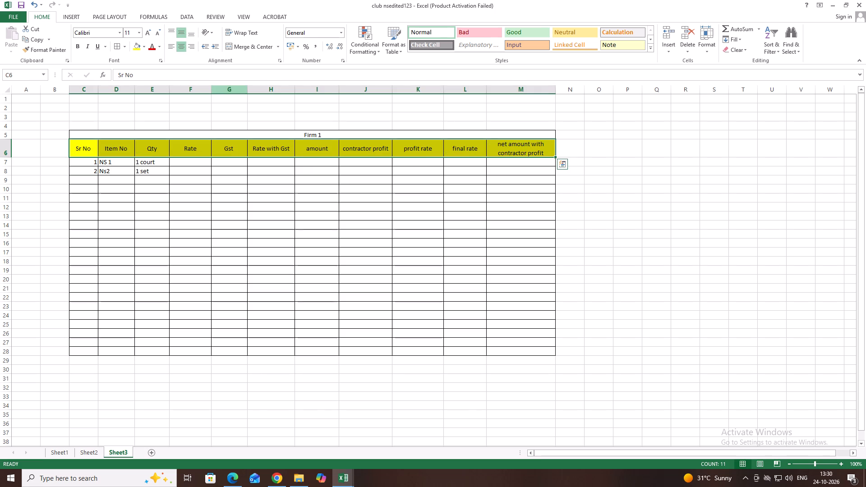
Capitalise the last column heading of the Firm 1 table so it reads "Net amount with contractor profit".
click(514, 153)
double_click(504, 147)
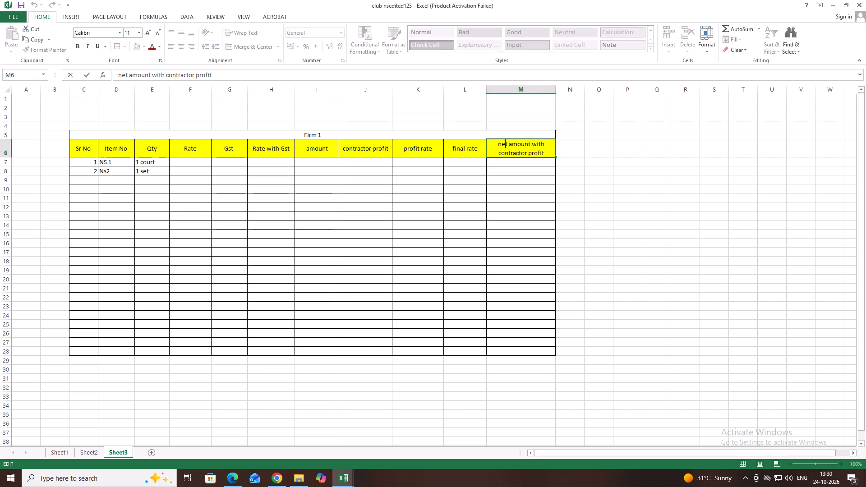
click(503, 147)
key(BackSpace)
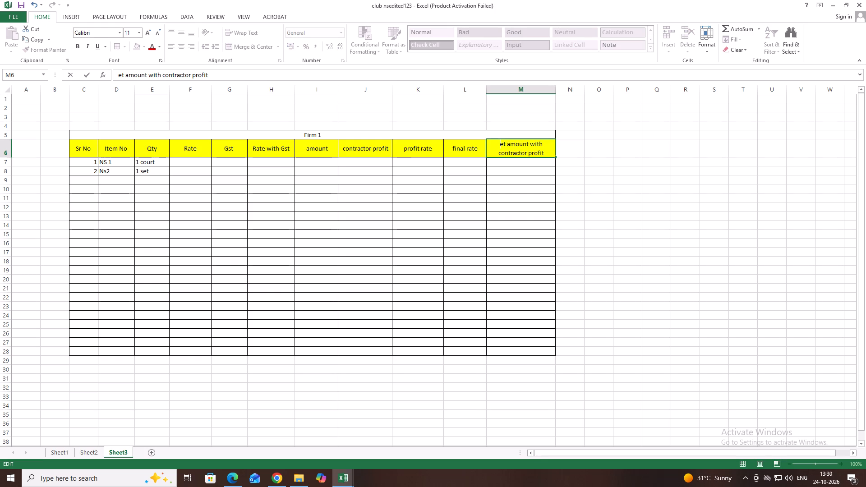
key(shift+n)
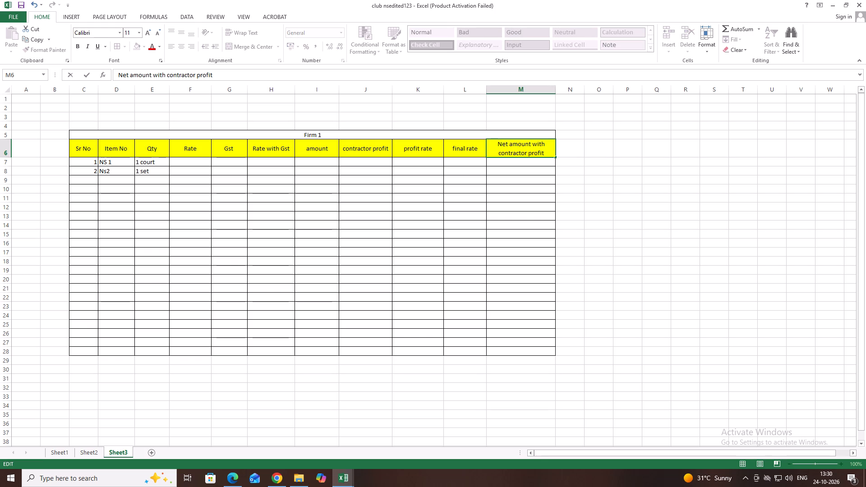
scroll(514, 148, up, 1)
Centre all body cells of the Firm 1 table, C7 through M28, horizontally and vertically.
drag(74, 163, 166, 169)
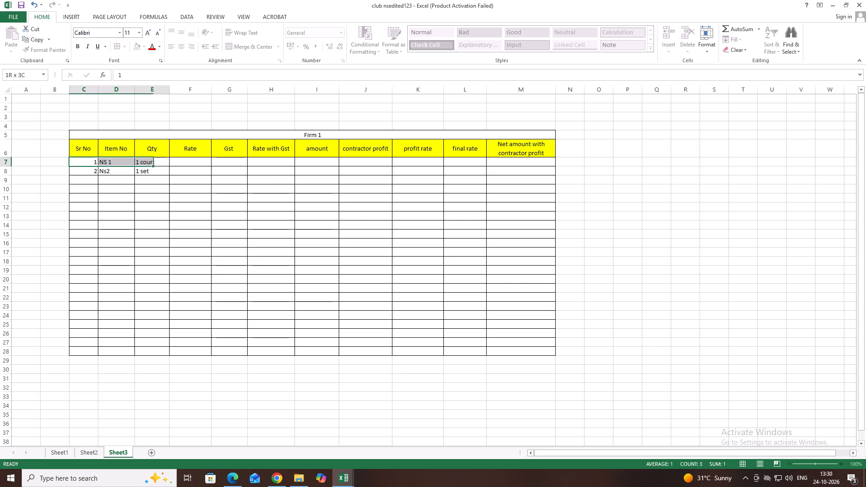
drag(166, 169, 529, 339)
drag(529, 339, 528, 347)
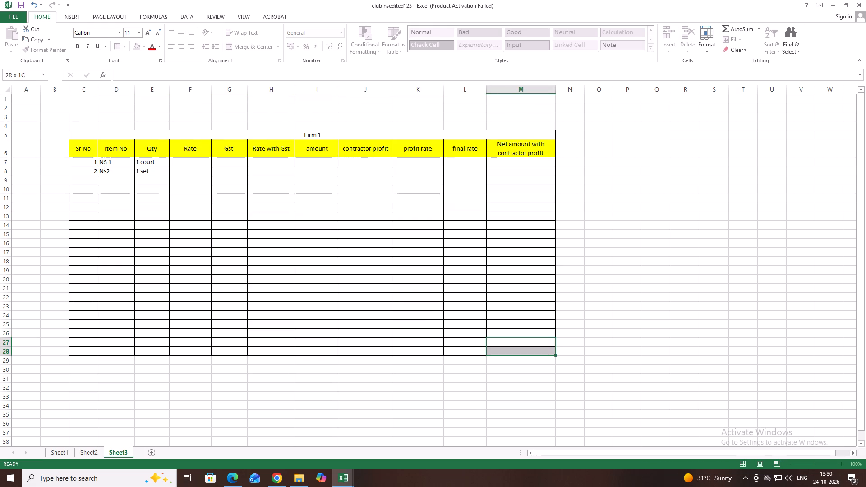
drag(528, 347, 528, 348)
drag(86, 163, 484, 246)
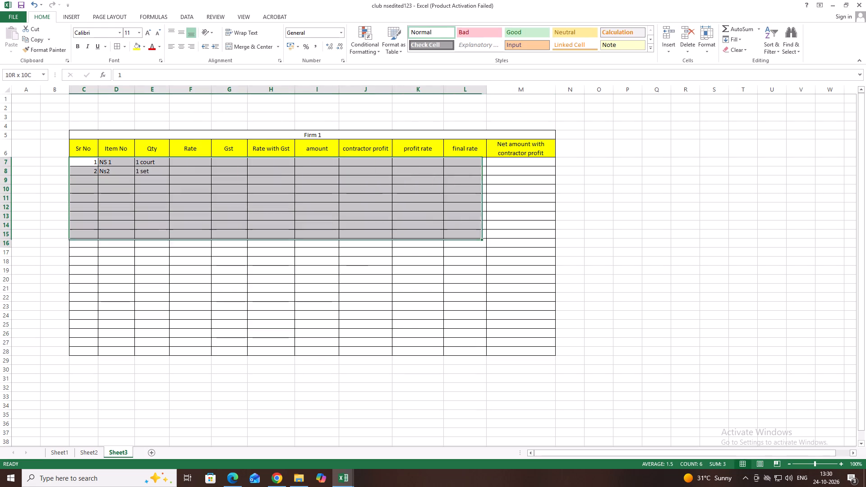
drag(484, 246, 544, 350)
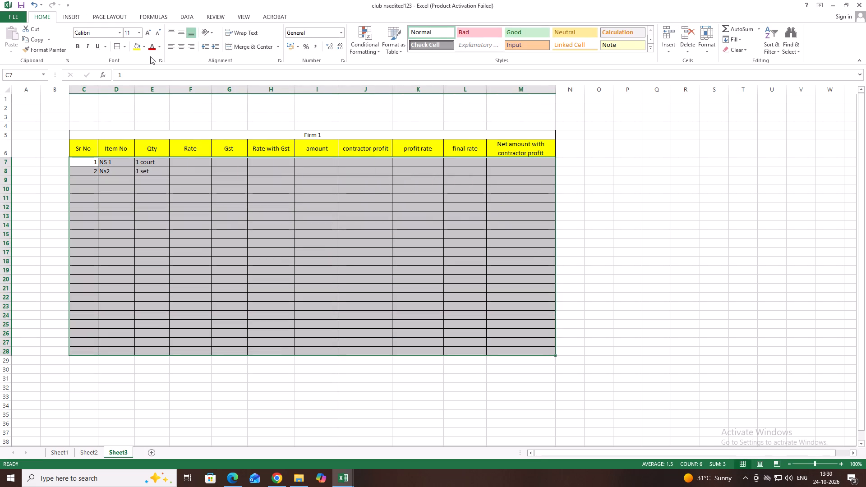
click(180, 46)
click(183, 32)
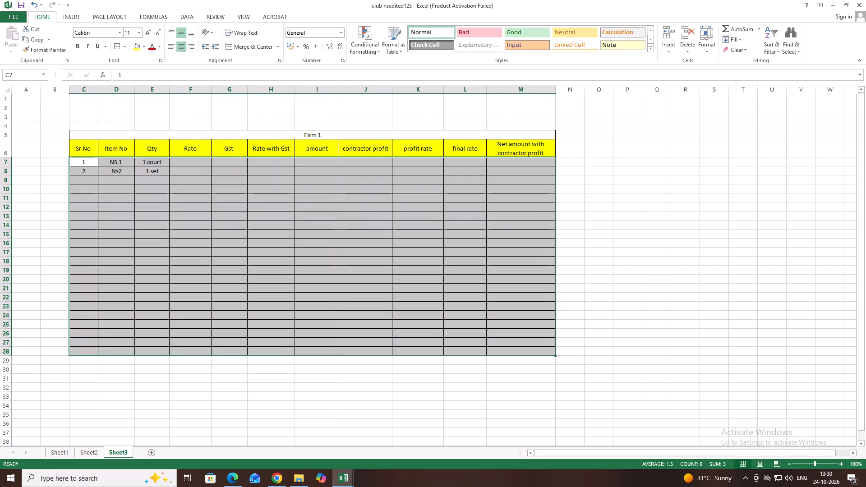
click(174, 165)
click(189, 170)
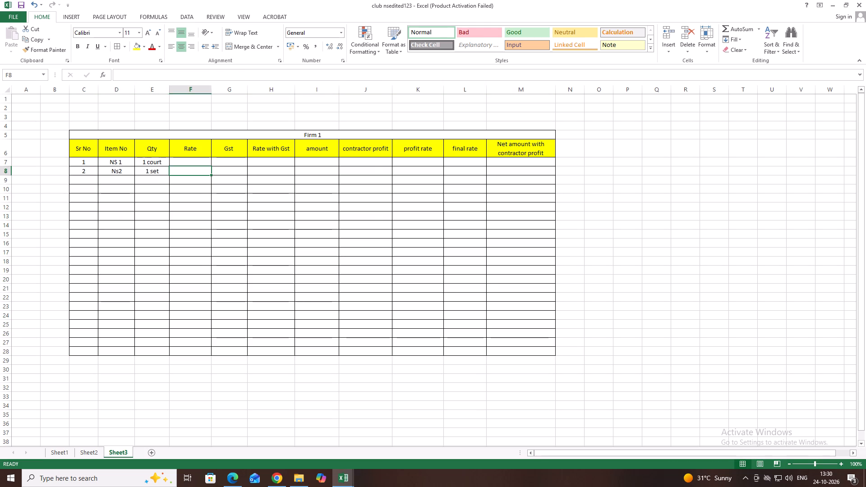
click(187, 161)
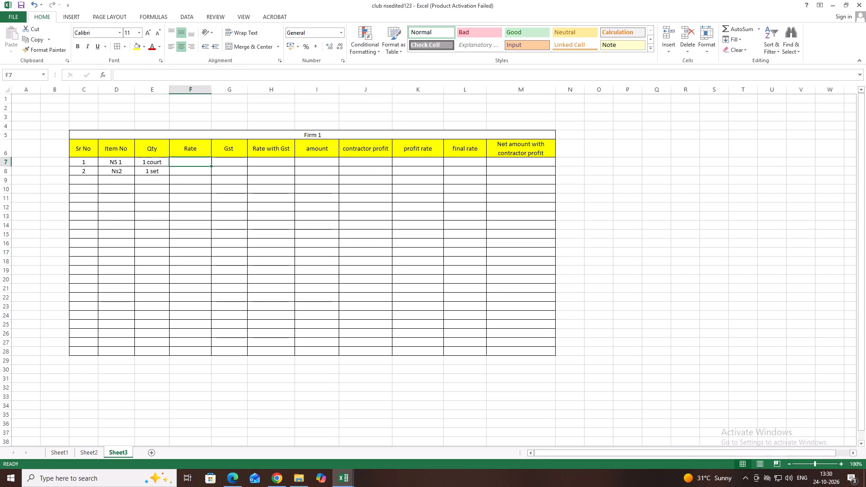
Fill the merged Firm 1 title row above the column headings with the standard red colour.
drag(100, 132, 277, 137)
click(145, 46)
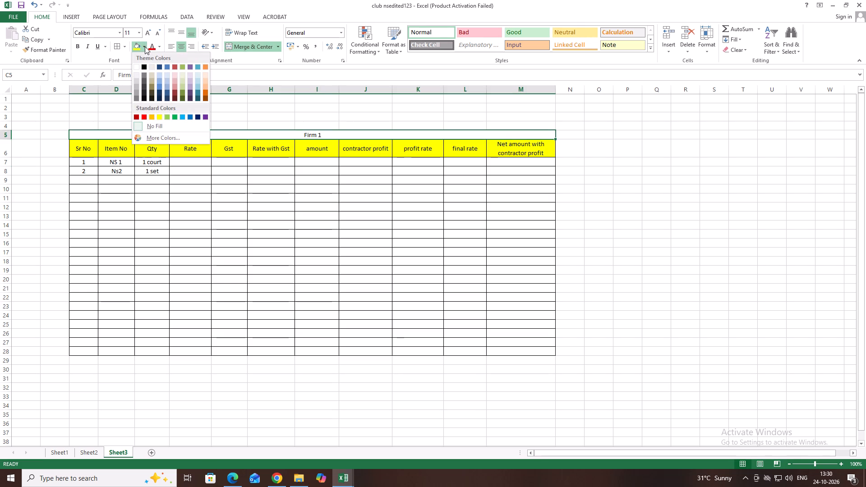
click(144, 118)
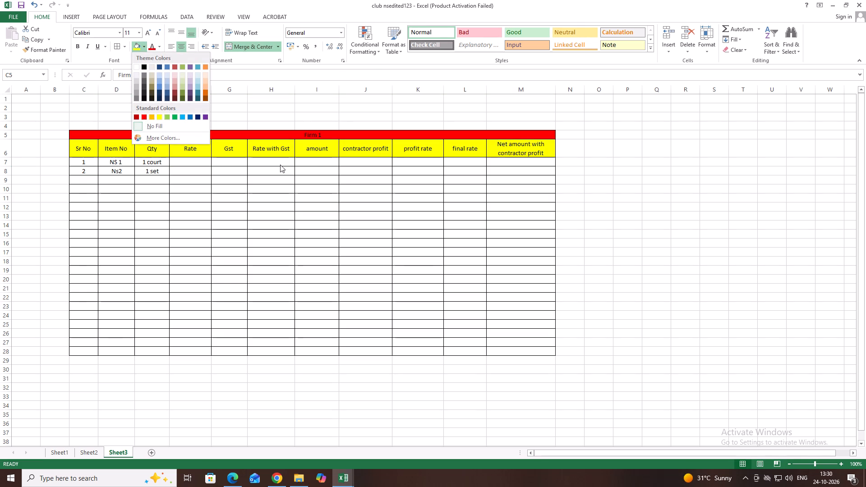
click(146, 117)
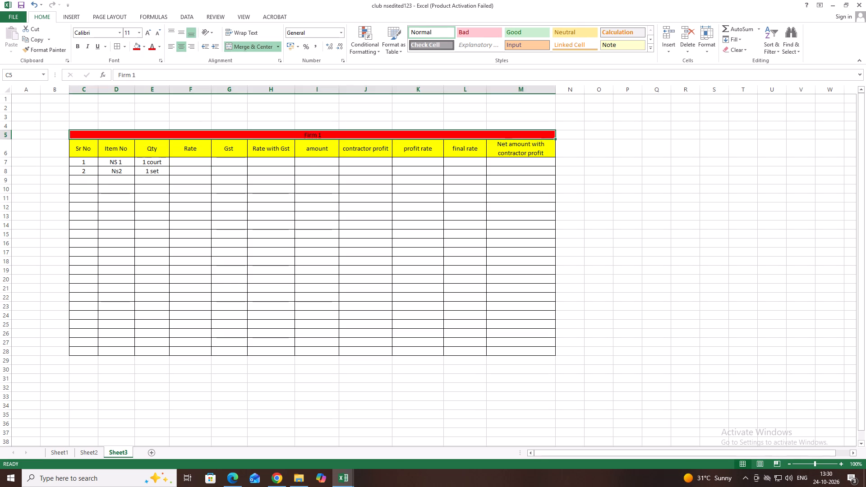
click(310, 158)
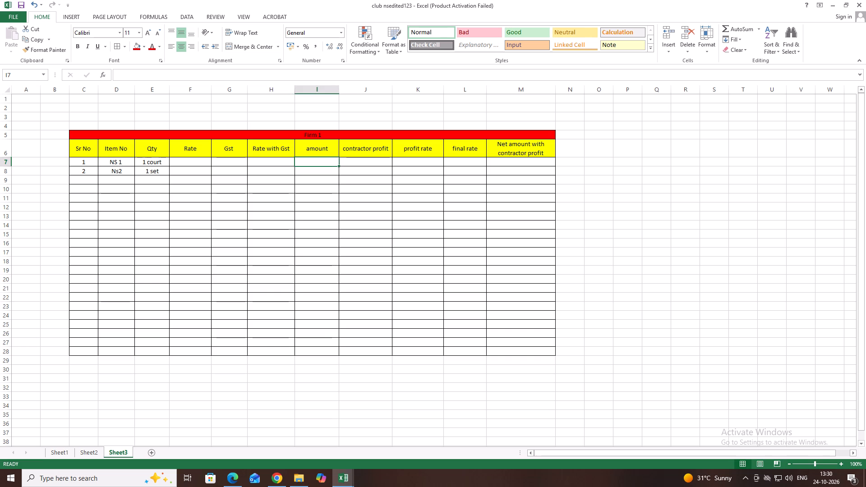
Correct the item number in the second row of the Firm 1 table to NS2.
click(120, 172)
double_click(120, 172)
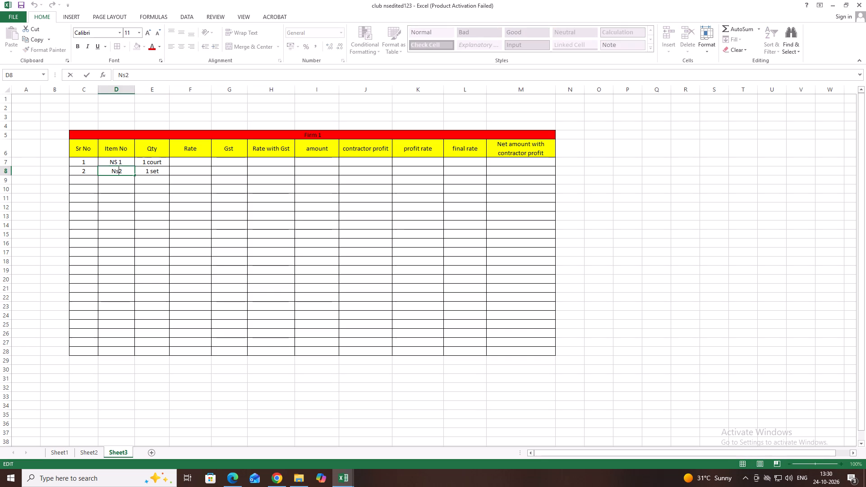
key(BackSpace)
key(s)
key(BackSpace)
key(shift+s)
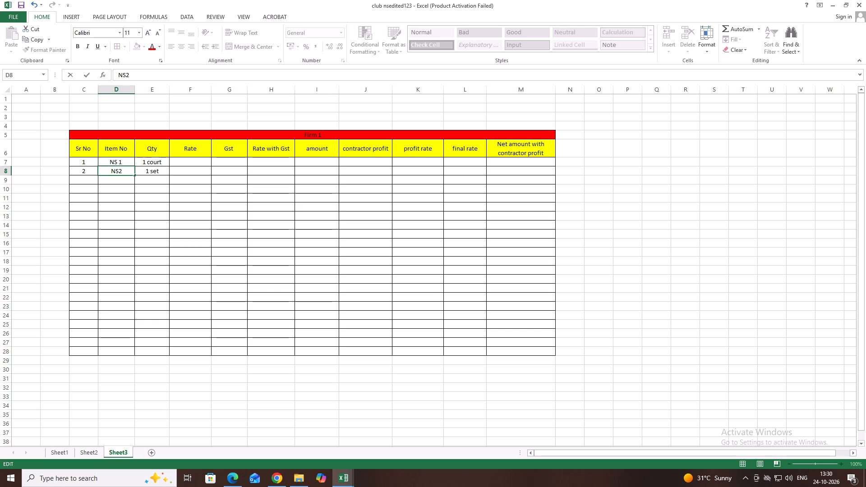
double_click(150, 174)
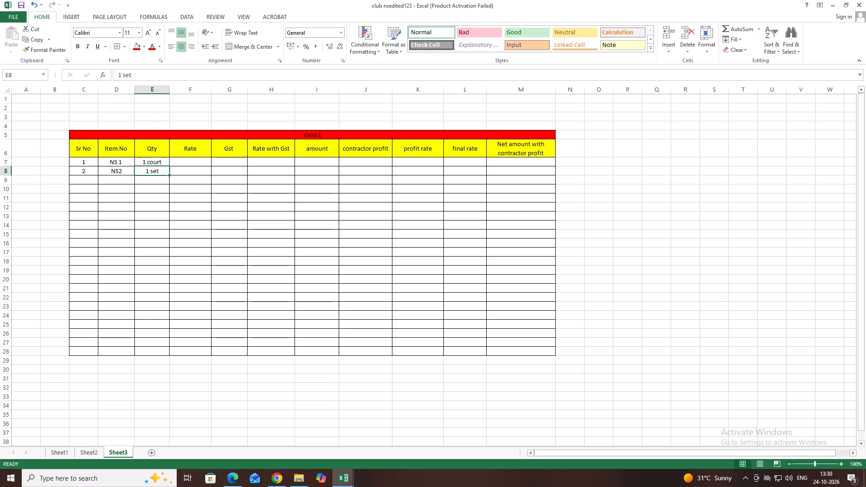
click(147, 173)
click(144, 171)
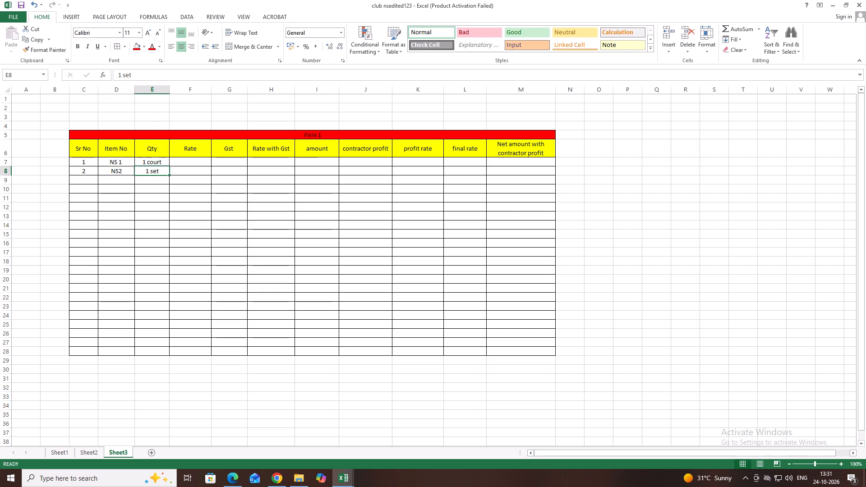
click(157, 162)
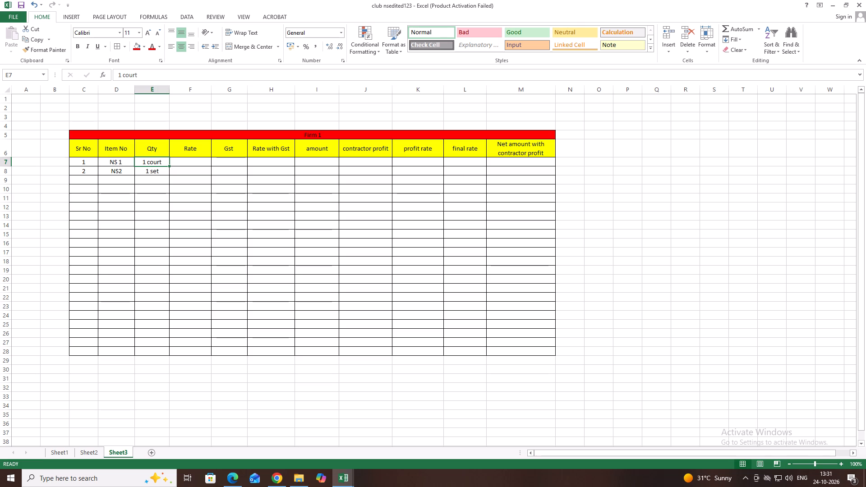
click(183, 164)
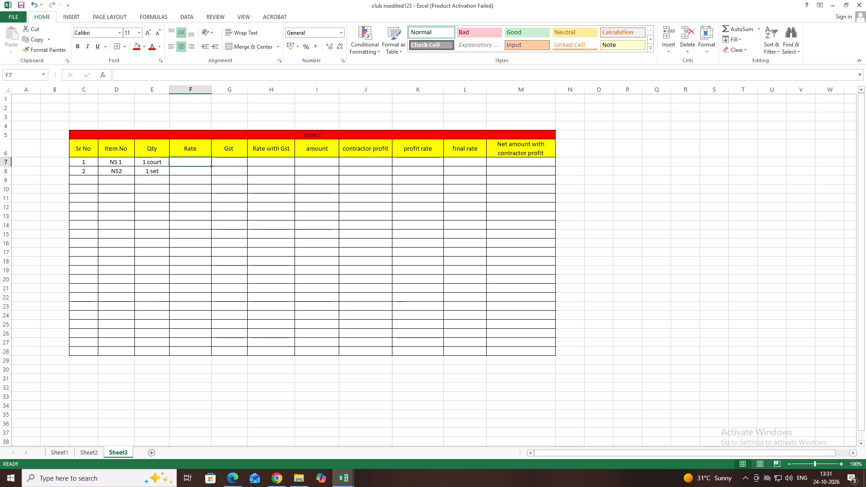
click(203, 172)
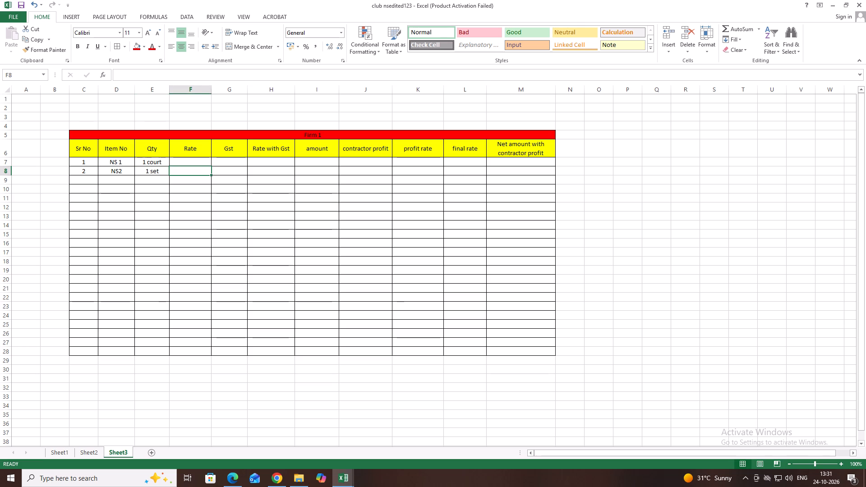
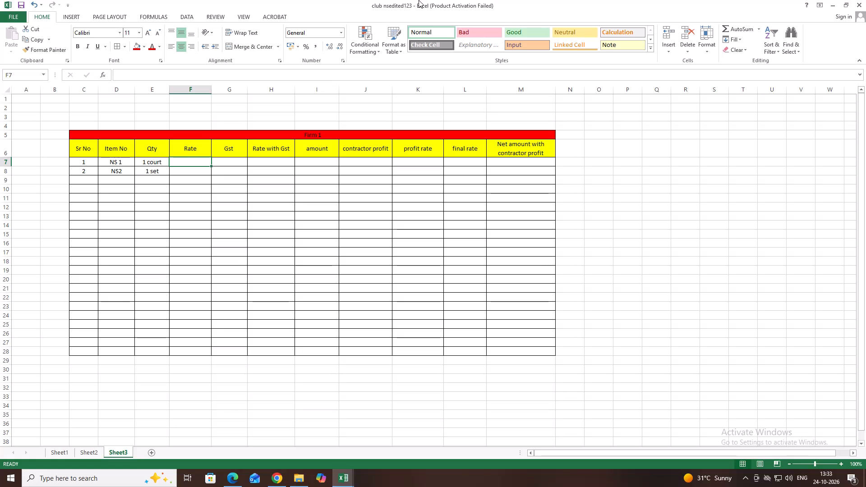
Consult the rate analysis in Sheet1 for the NS items' quantities and quotation rates.
click(55, 456)
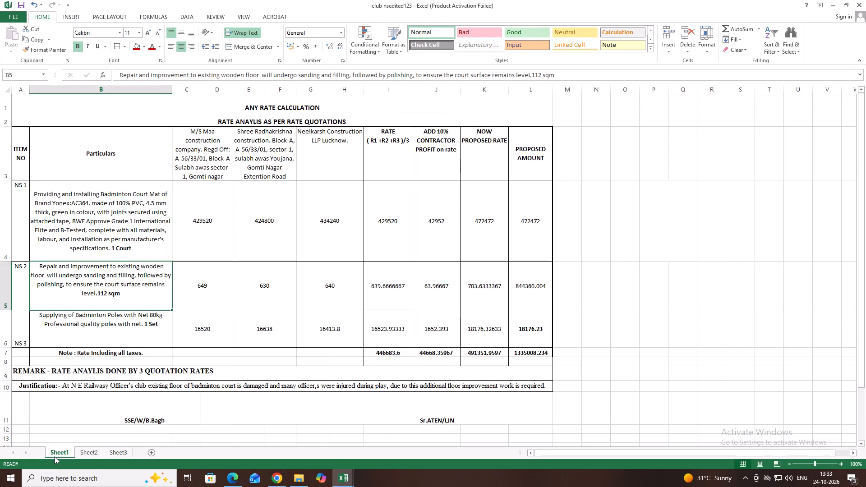
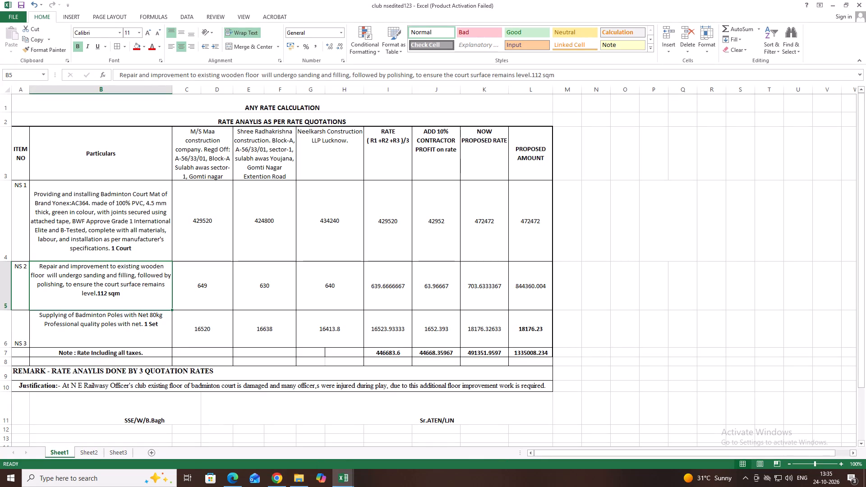
In Sheet3's Firm 1 table, enter the rates 406000 for NS 1 and 14500 for NS2.
click(115, 452)
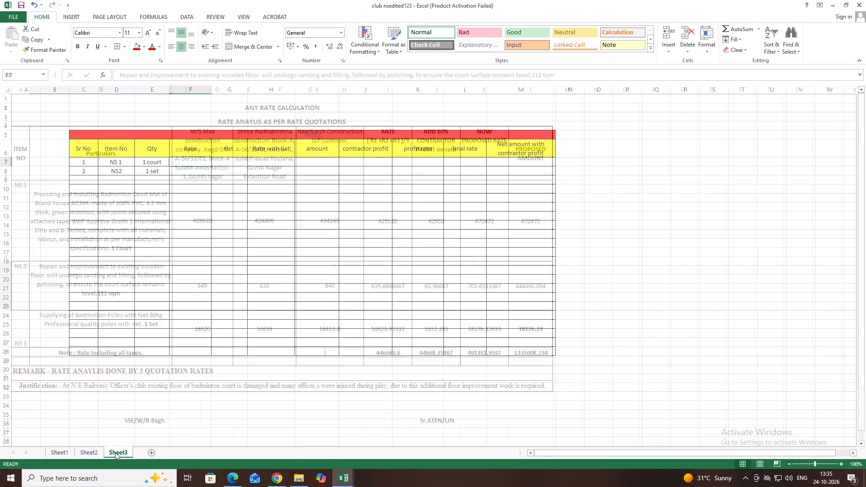
click(192, 161)
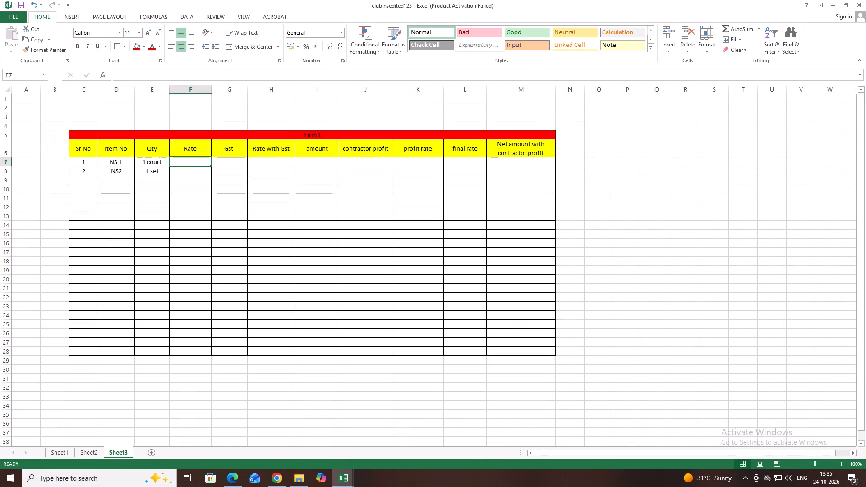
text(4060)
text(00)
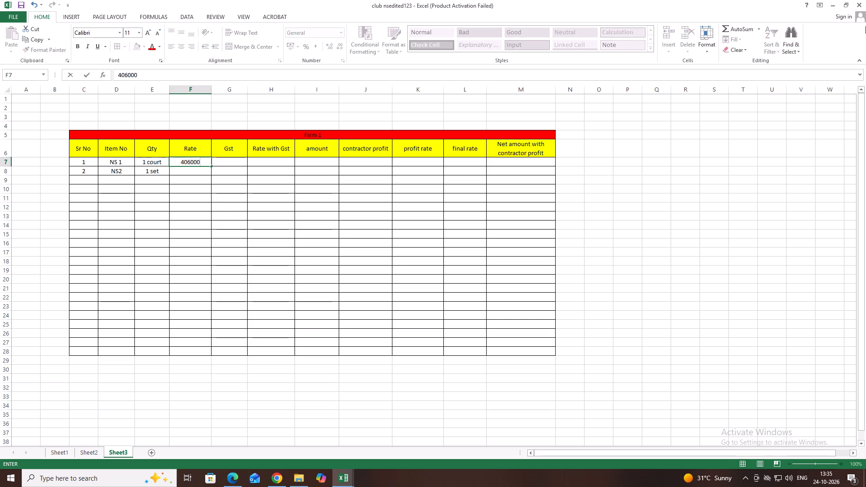
click(180, 175)
click(181, 173)
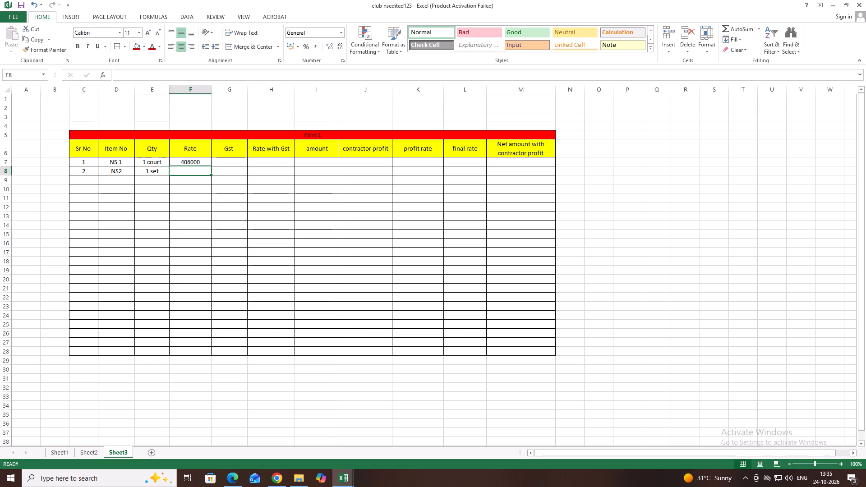
key(1)
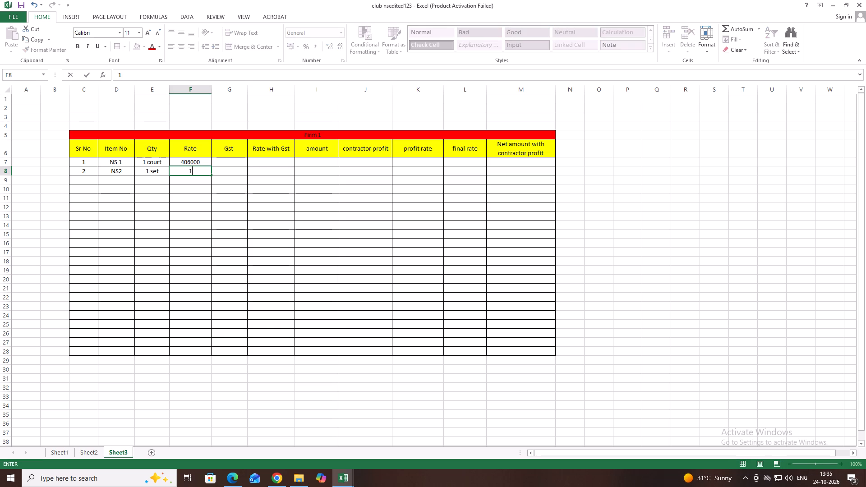
text(4500)
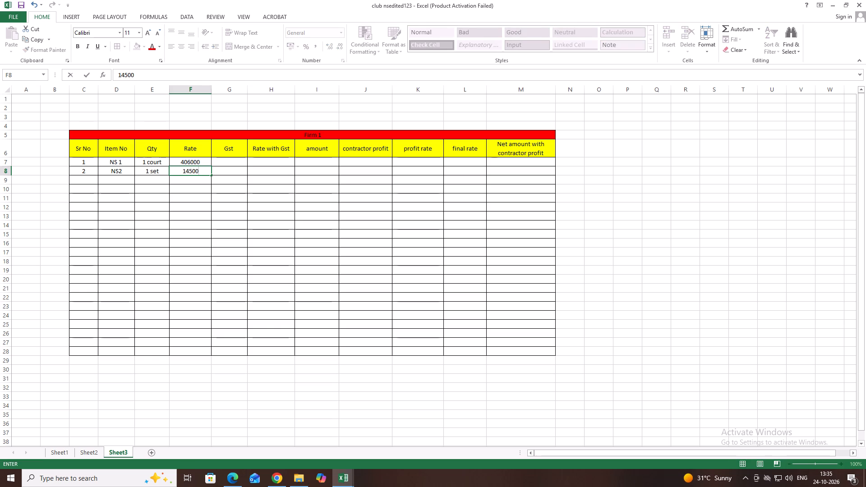
Enter a Gst value of .18 for both NS 1 and NS2.
click(221, 161)
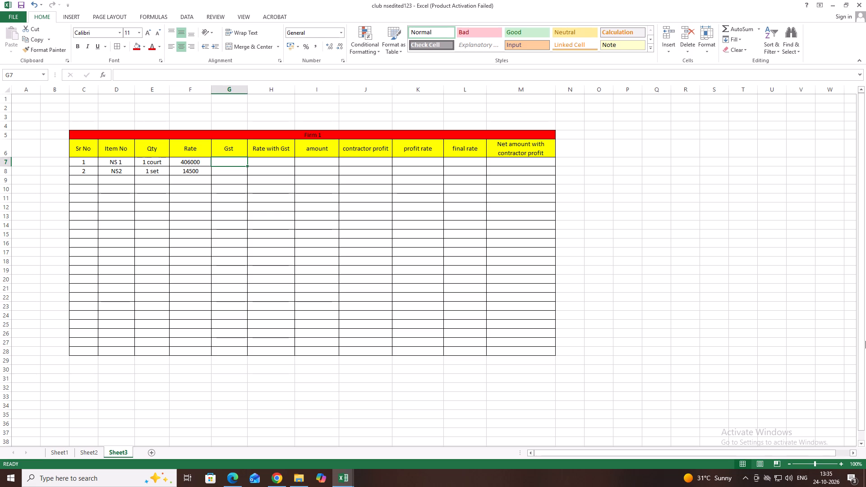
text(.18)
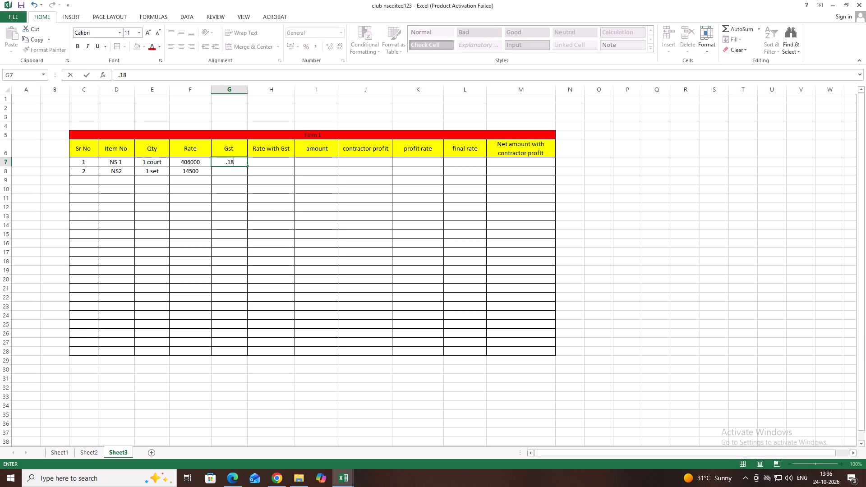
click(227, 170)
text(.18)
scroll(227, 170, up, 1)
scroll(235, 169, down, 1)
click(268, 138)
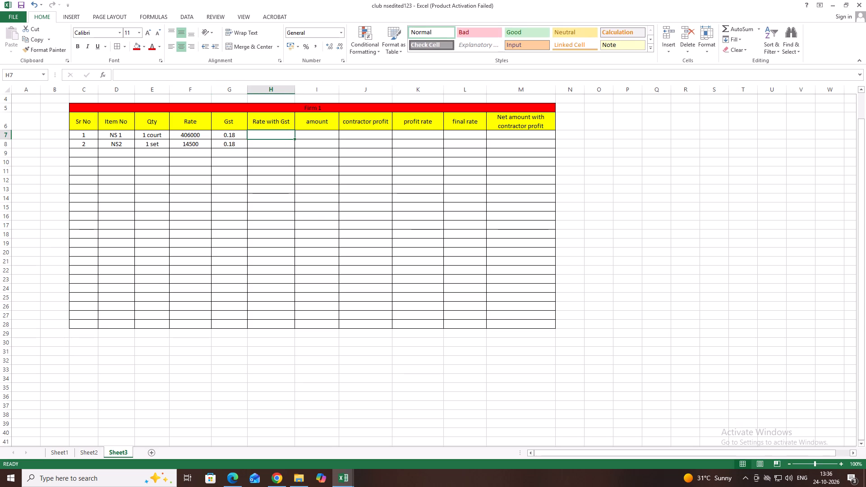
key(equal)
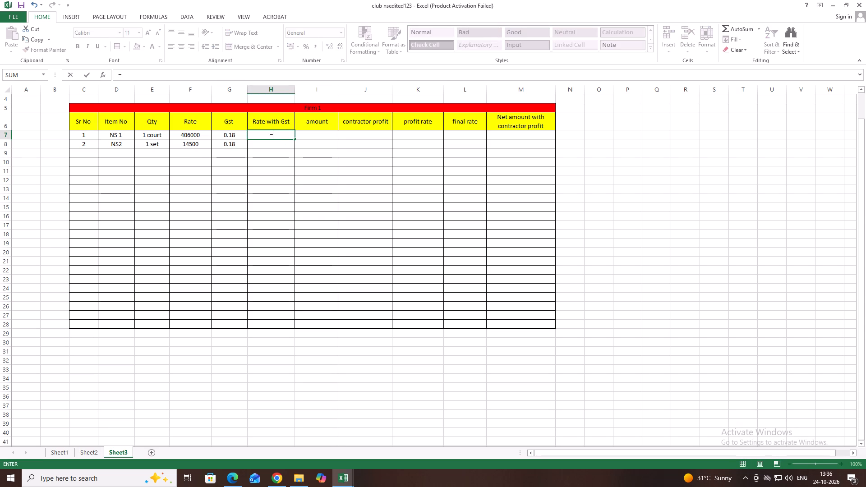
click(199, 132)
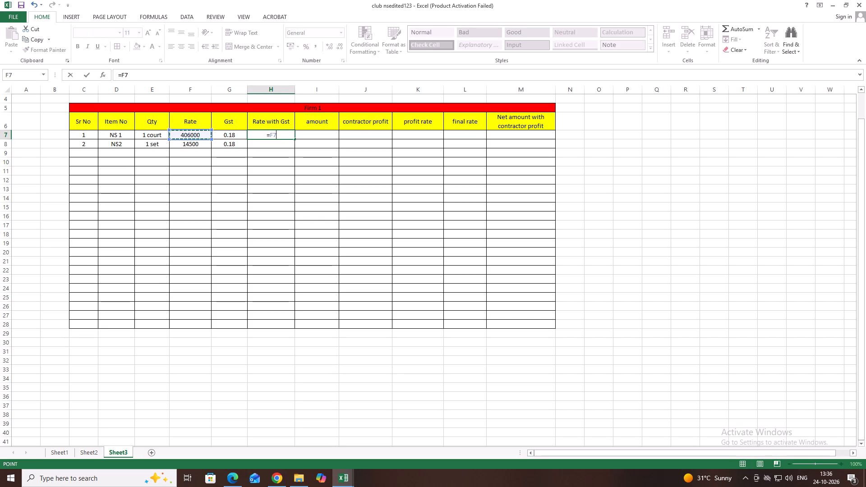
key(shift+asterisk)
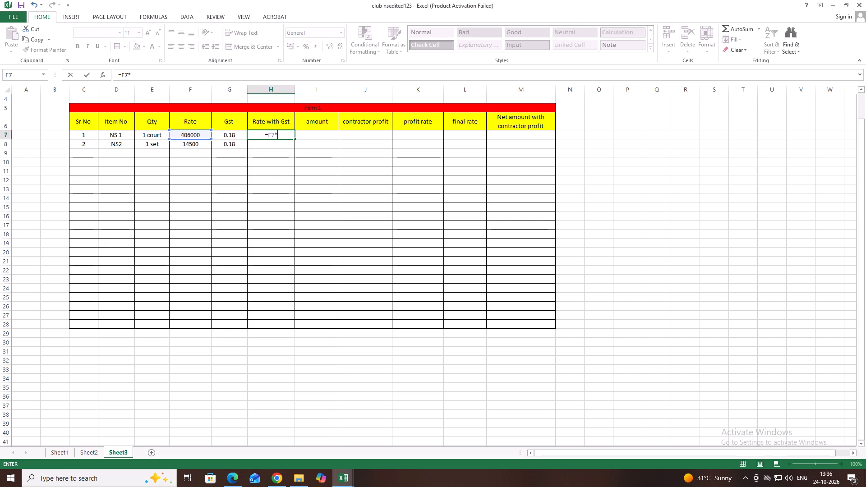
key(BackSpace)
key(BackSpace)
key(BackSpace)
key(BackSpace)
Insert a new column before Rate with Gst and head it "Gst amount".
click(273, 98)
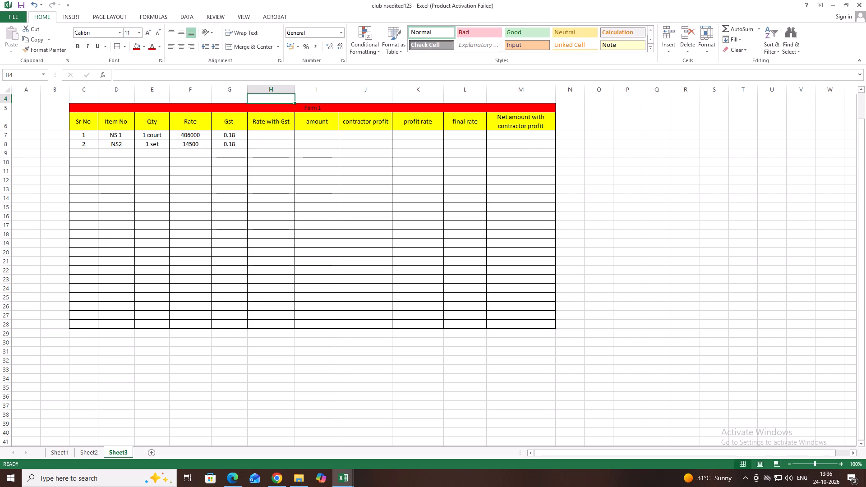
click(673, 52)
click(691, 83)
click(267, 128)
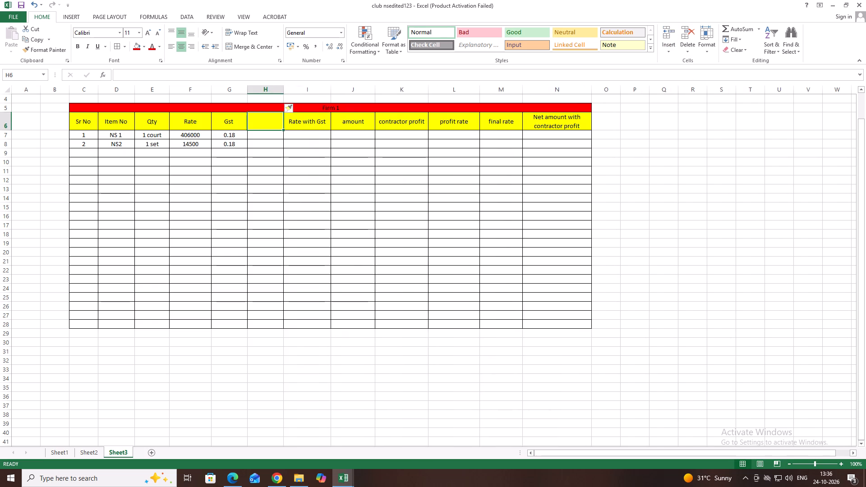
text(Gst)
key(space)
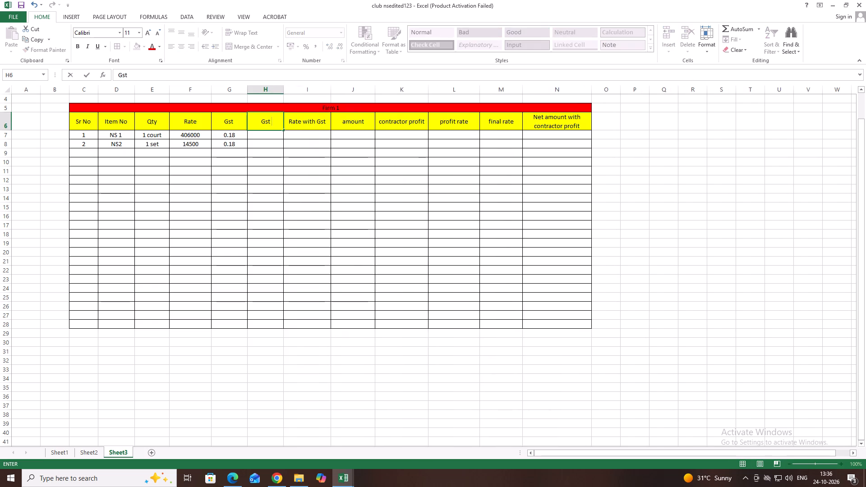
text(amount)
Calculate the Gst amount for NS 1 as rate times Gst (=F7*G7) and fill the formula down to NS2.
click(259, 139)
key(equal)
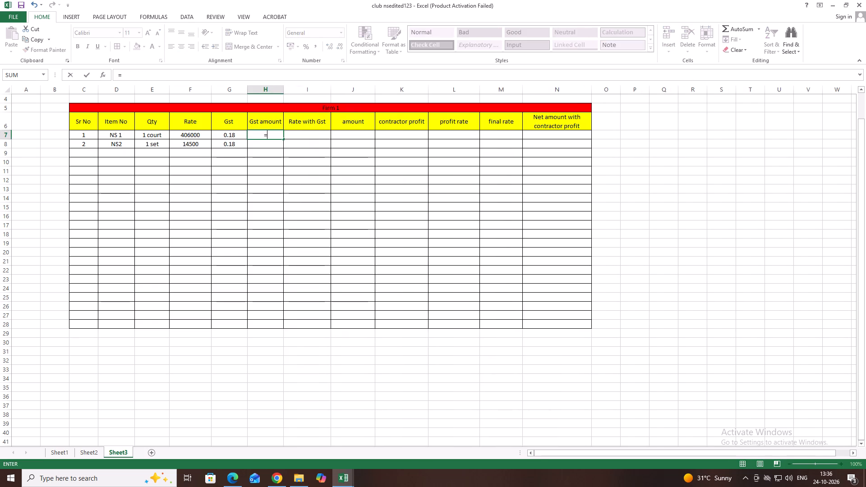
click(185, 139)
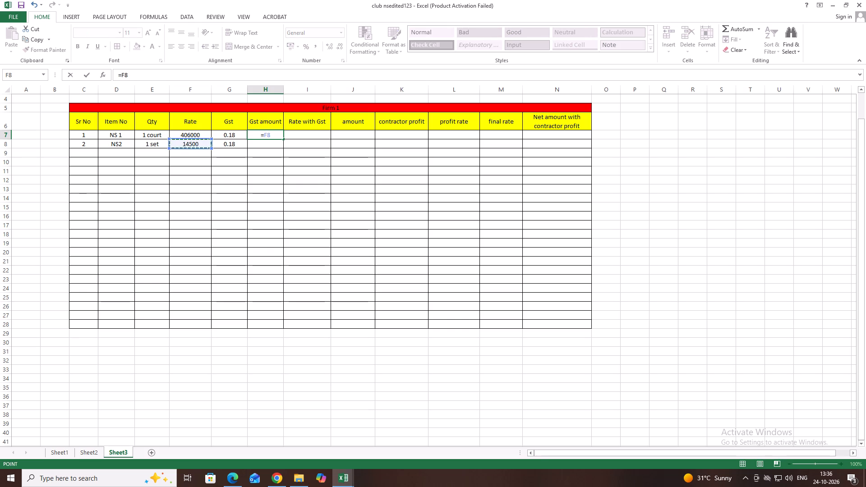
click(191, 133)
key(shift+asterisk)
click(220, 136)
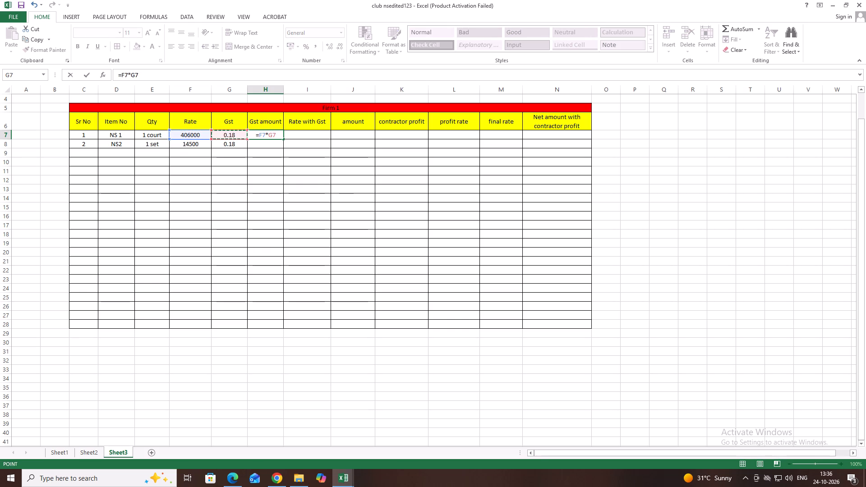
key(Return)
click(263, 146)
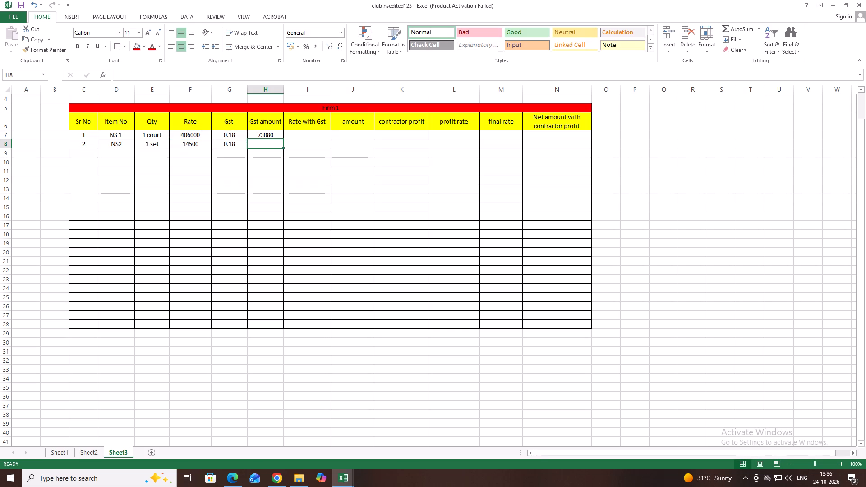
click(276, 136)
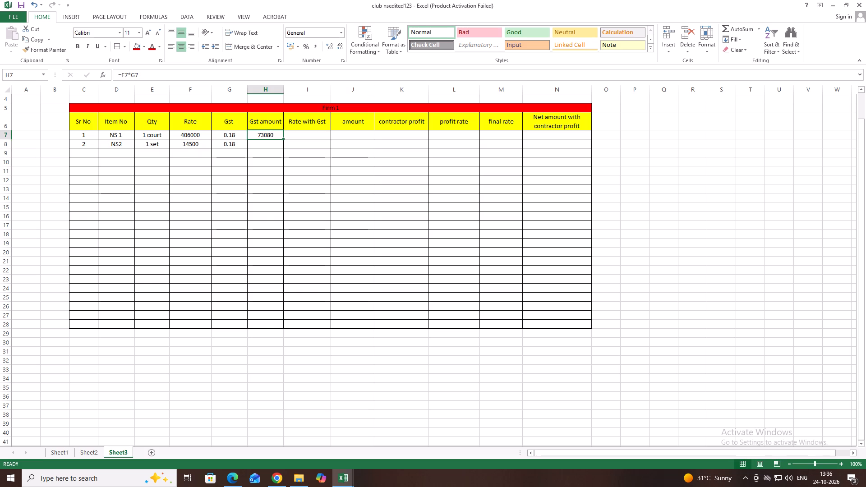
drag(283, 138, 281, 152)
Calculate the Rate with Gst for NS 1 by adding its rate and Gst amount (=F7+H7).
click(304, 135)
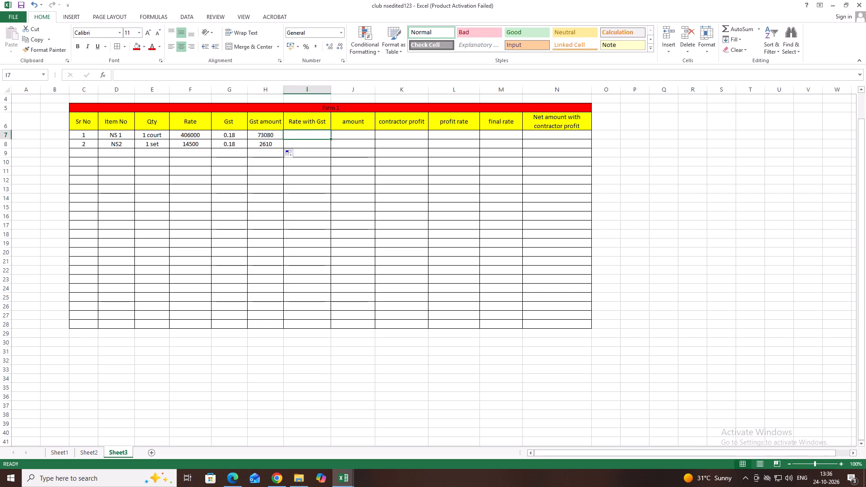
key(equal)
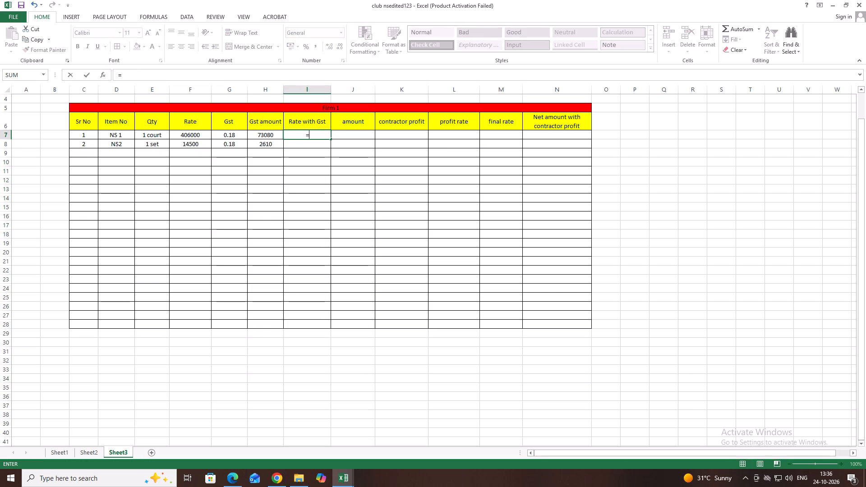
click(189, 133)
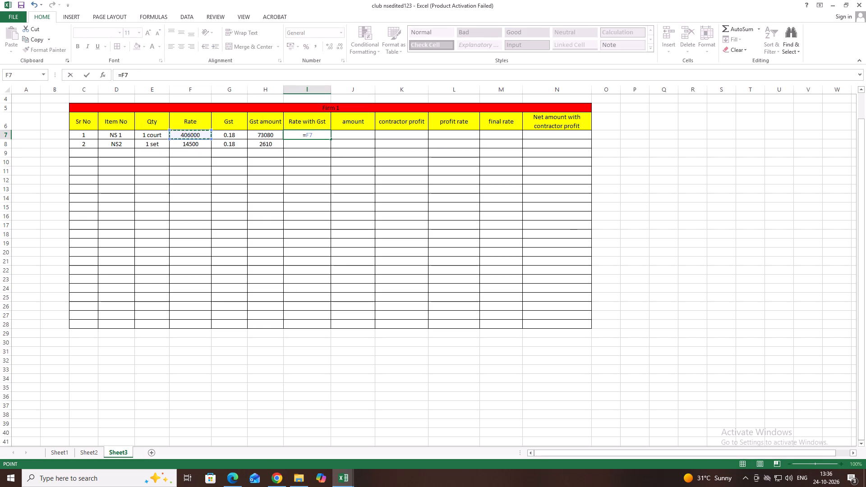
key(shift+plus)
click(273, 134)
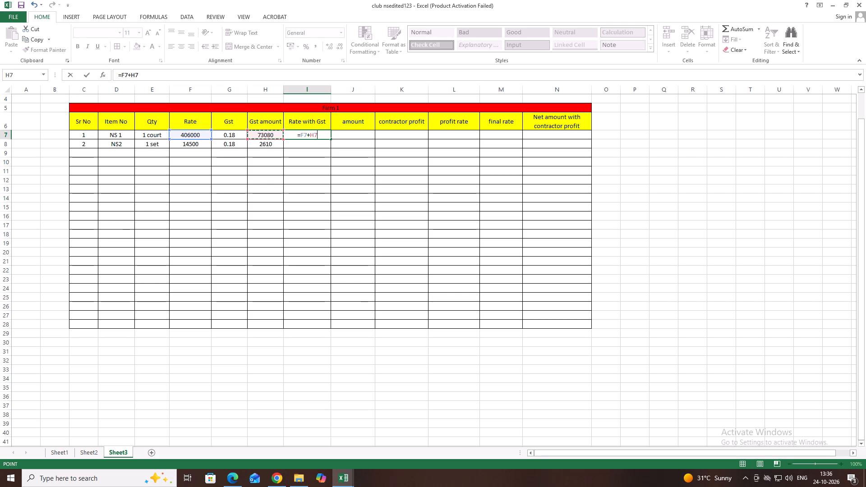
key(Return)
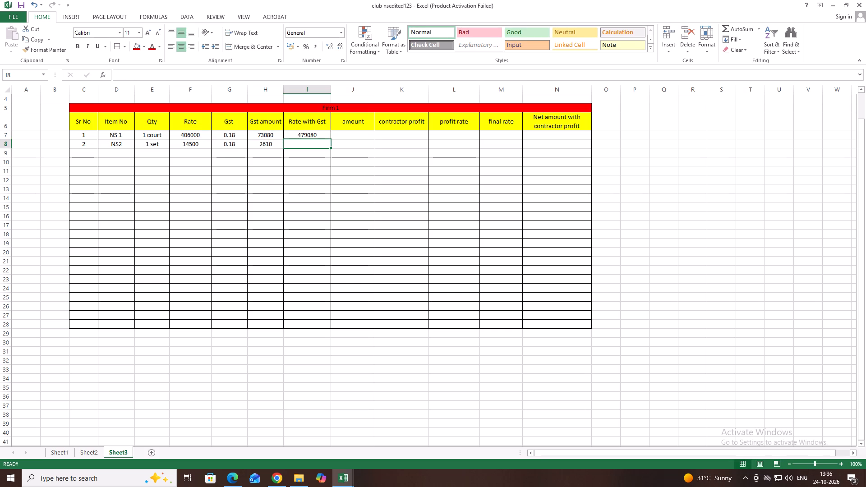
Enter a Rate with Gst formula for NS2 that multiplies its rate by its Gst amount (=F8*H8).
click(308, 143)
key(equal)
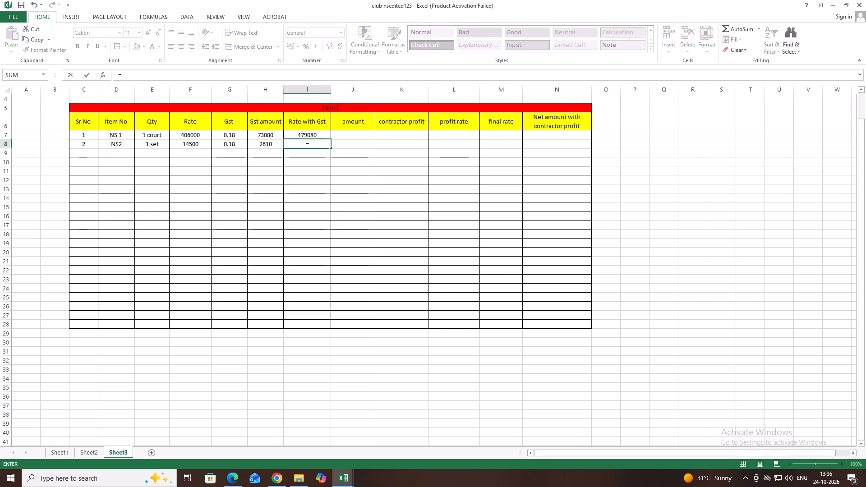
click(189, 143)
key(shift+asterisk)
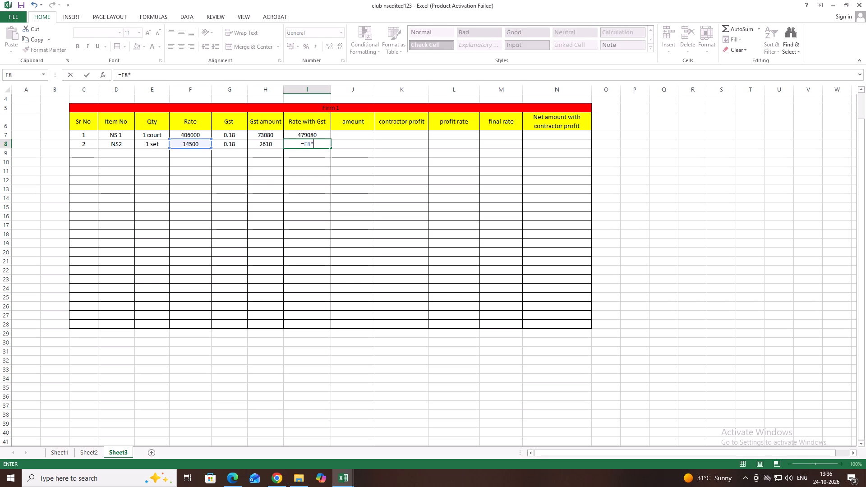
click(257, 145)
key(Return)
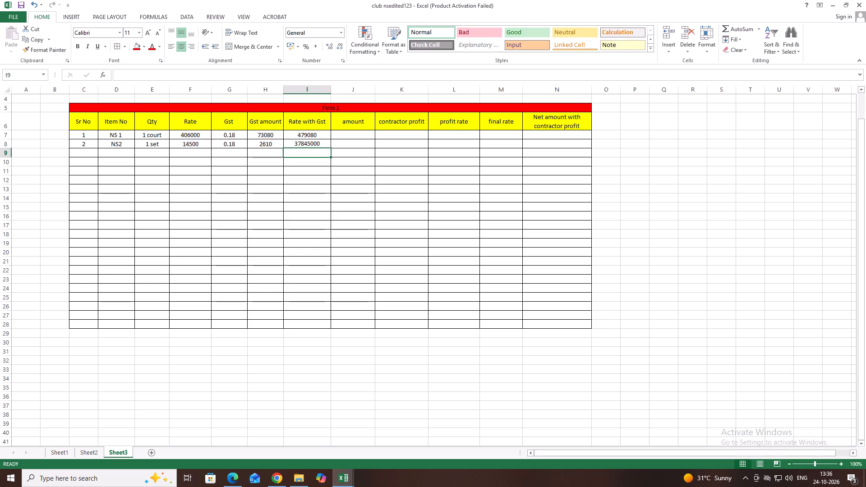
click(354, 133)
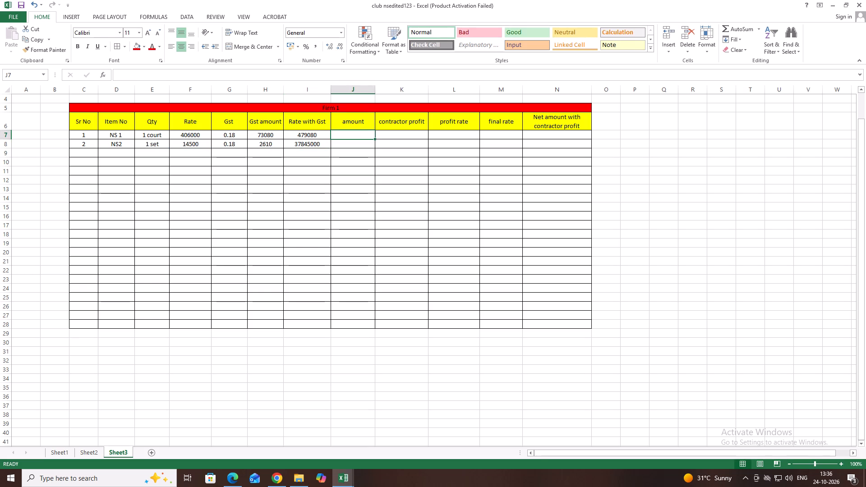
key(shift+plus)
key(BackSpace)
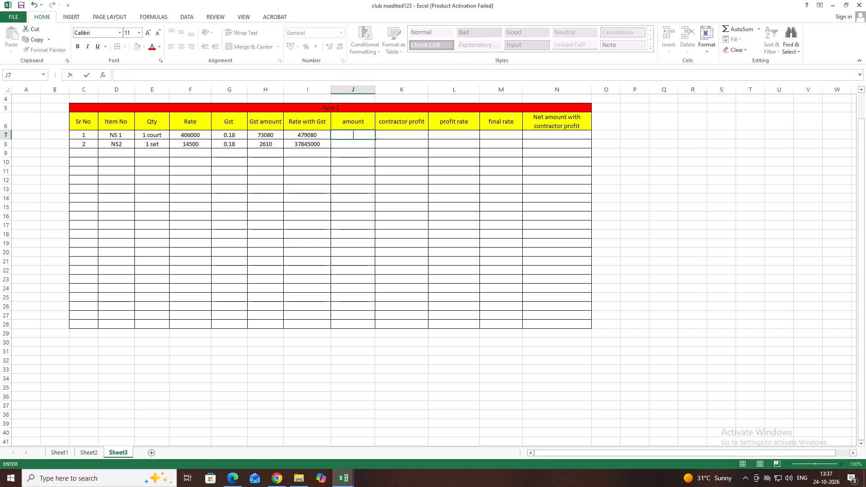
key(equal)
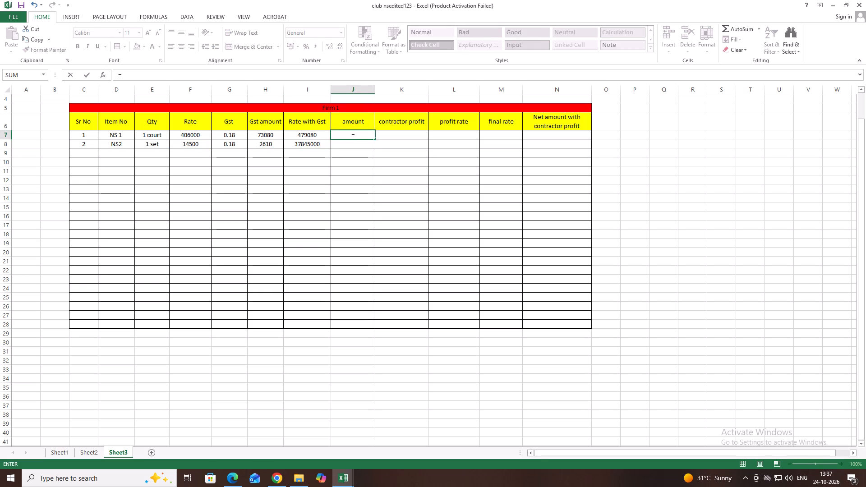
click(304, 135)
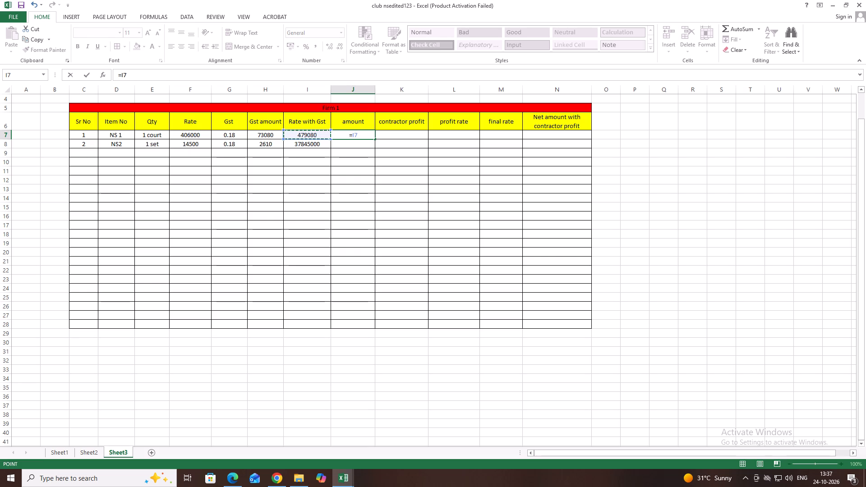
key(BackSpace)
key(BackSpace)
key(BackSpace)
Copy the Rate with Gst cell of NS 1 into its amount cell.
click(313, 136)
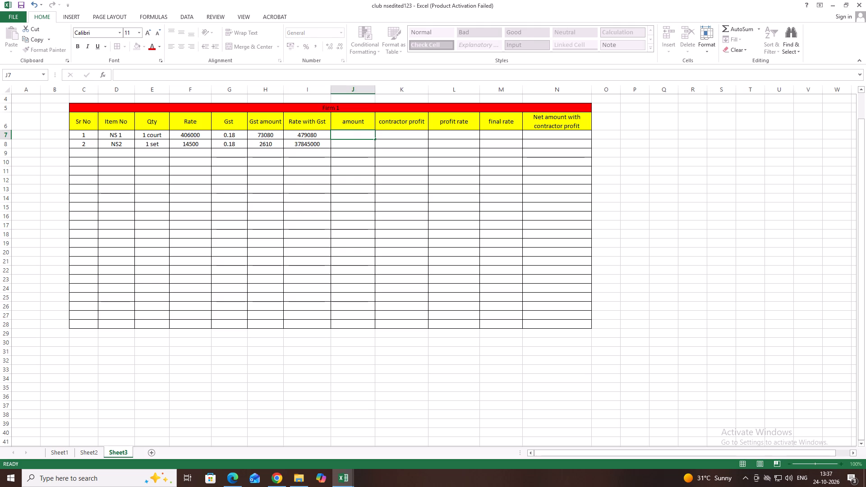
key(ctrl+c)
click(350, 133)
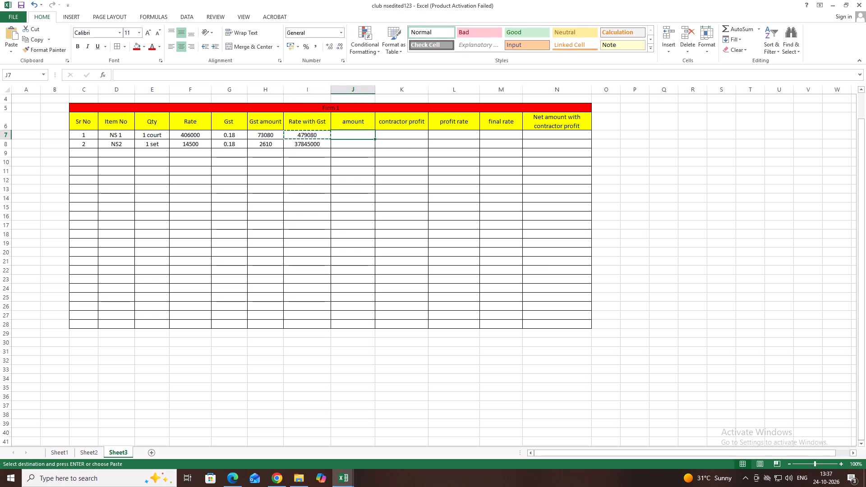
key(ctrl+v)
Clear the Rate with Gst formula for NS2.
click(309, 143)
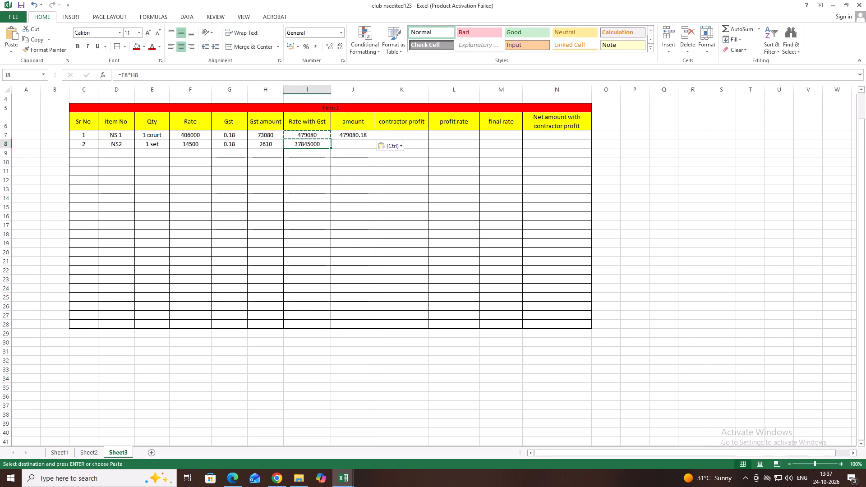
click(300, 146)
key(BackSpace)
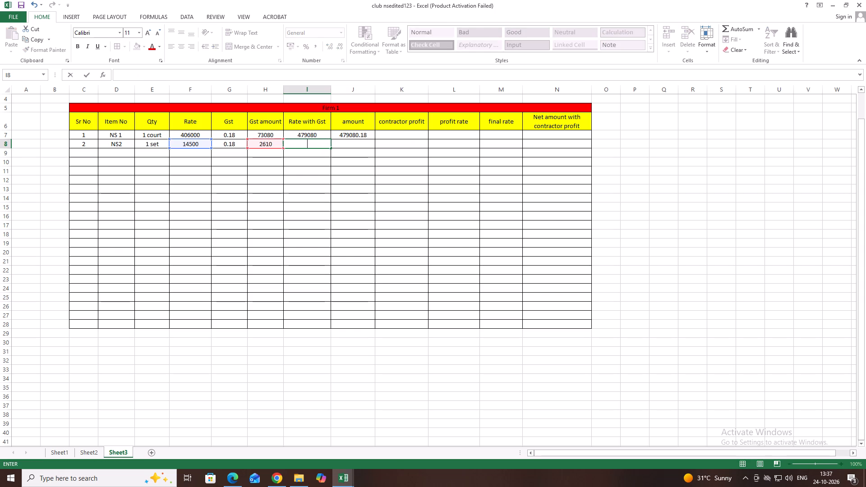
Clear the Rate with Gst for NS 1 and re-enter it as rate plus Gst amount (=F7+H7).
click(304, 129)
click(304, 133)
click(304, 136)
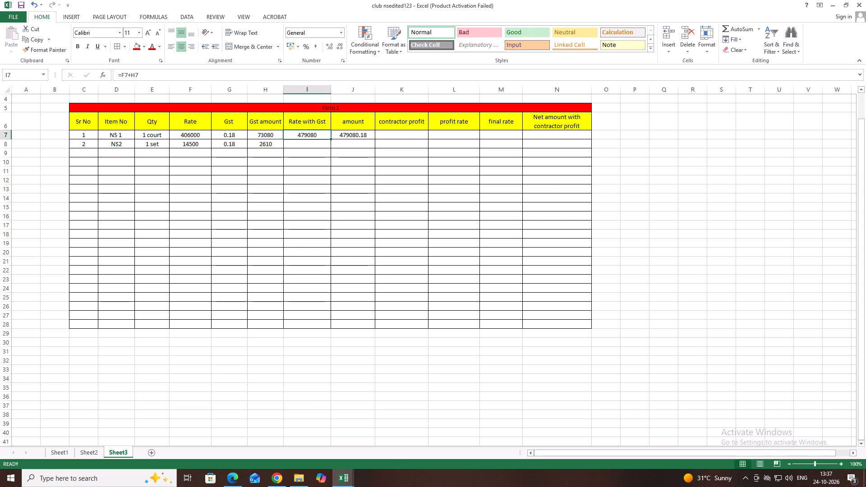
key(BackSpace)
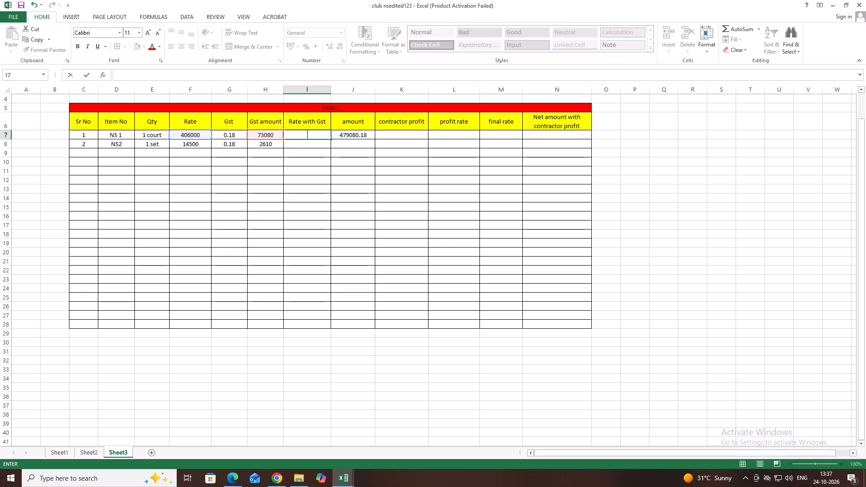
key(equal)
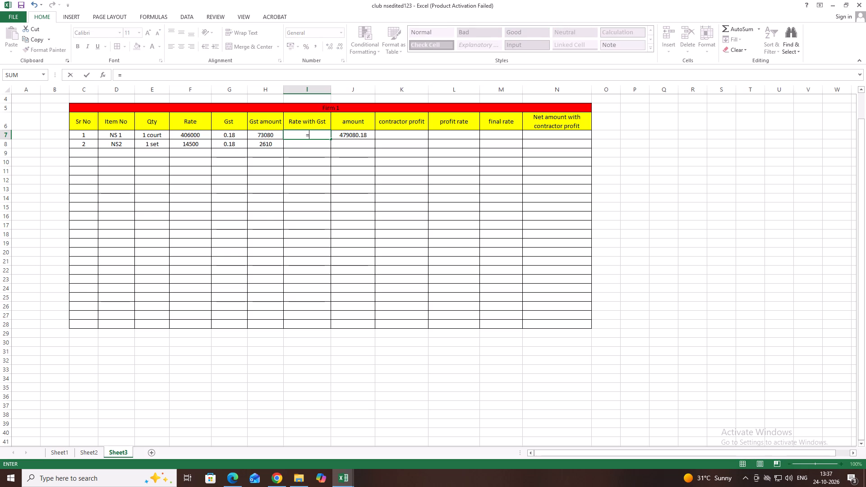
click(189, 130)
click(189, 133)
key(shift+plus)
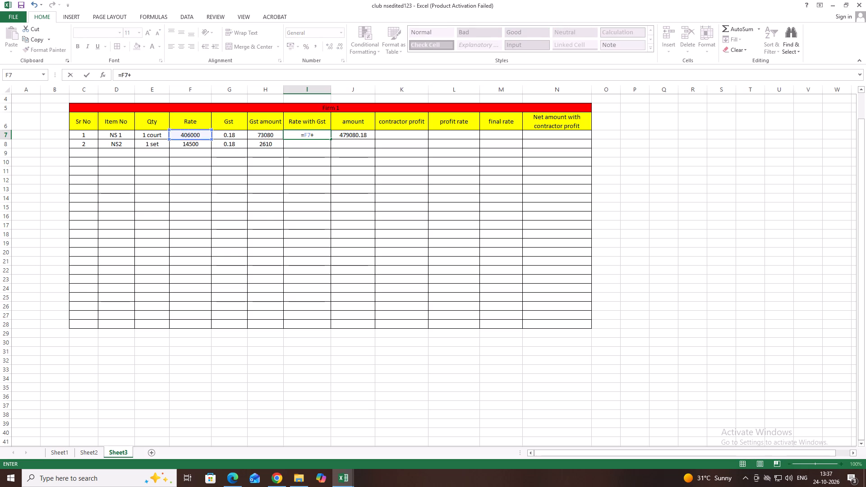
click(259, 133)
key(Return)
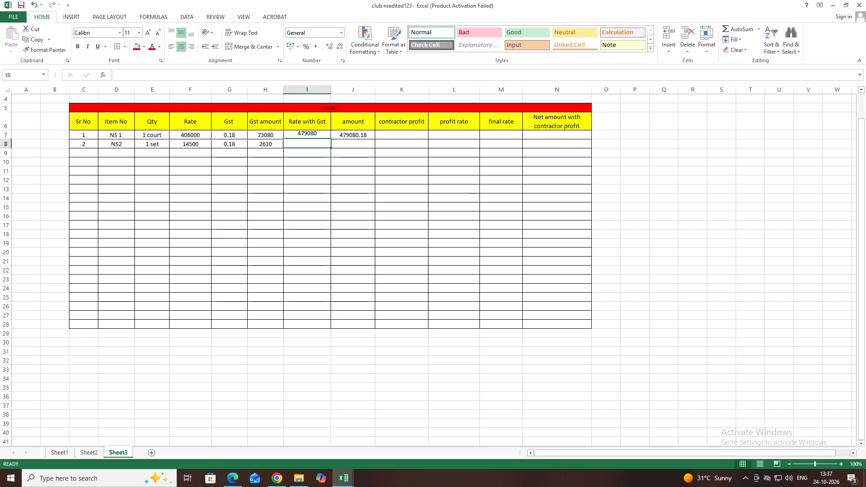
Fill the Rate with Gst formula from NS 1 down to NS2 and check the filled cell's formula.
click(315, 133)
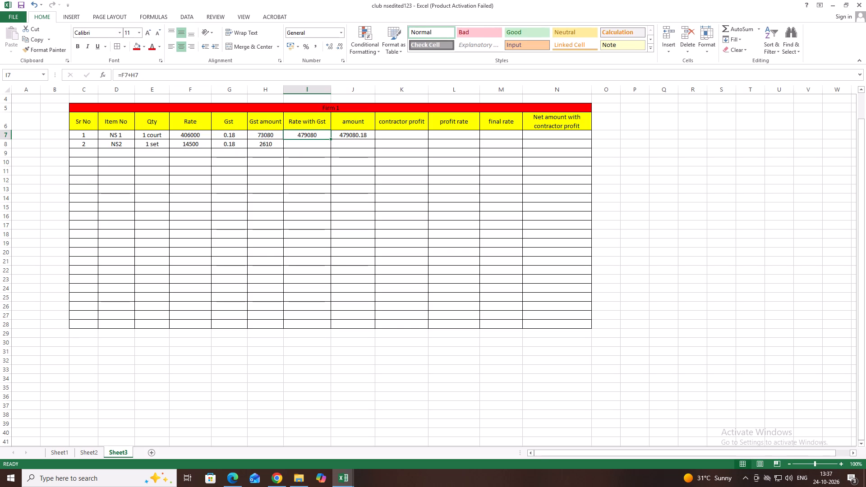
drag(332, 138, 332, 141)
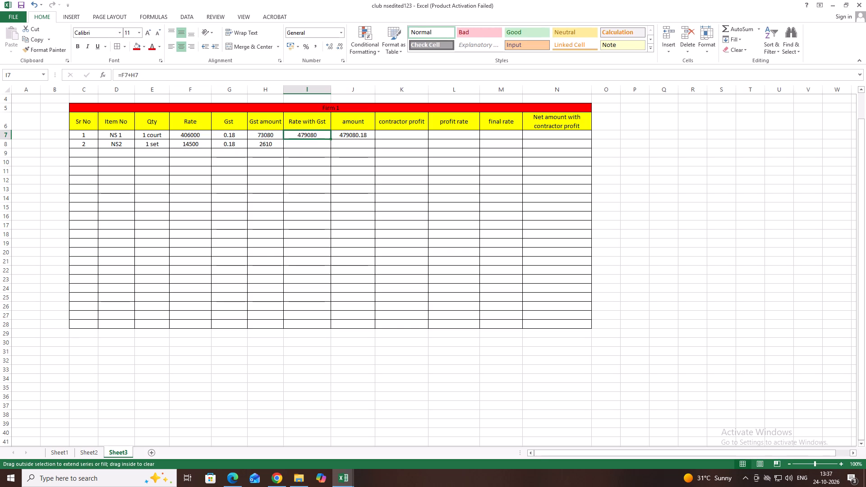
drag(332, 141, 331, 145)
click(321, 146)
click(360, 147)
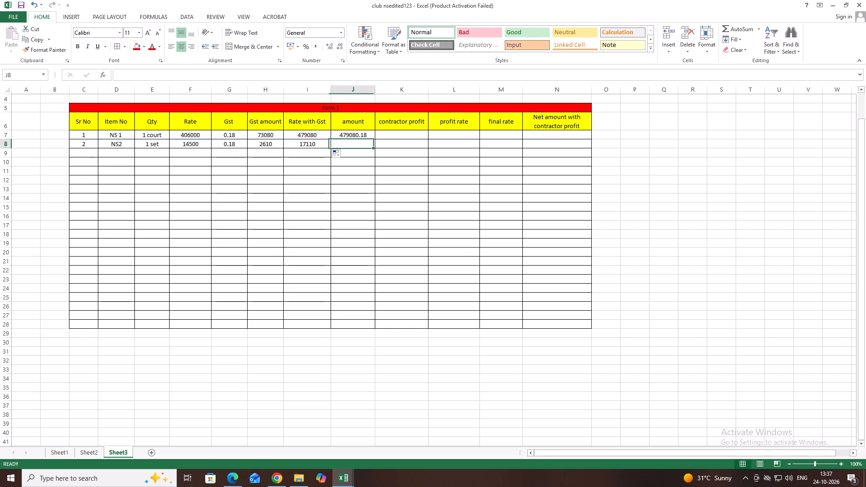
click(315, 144)
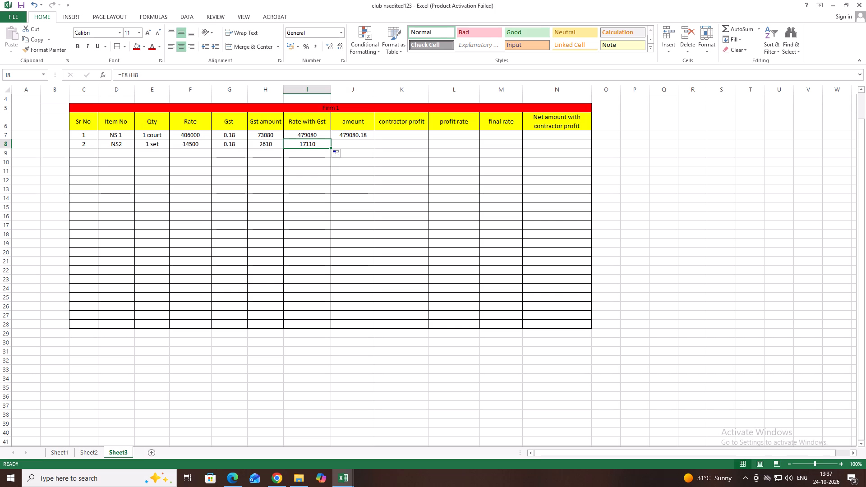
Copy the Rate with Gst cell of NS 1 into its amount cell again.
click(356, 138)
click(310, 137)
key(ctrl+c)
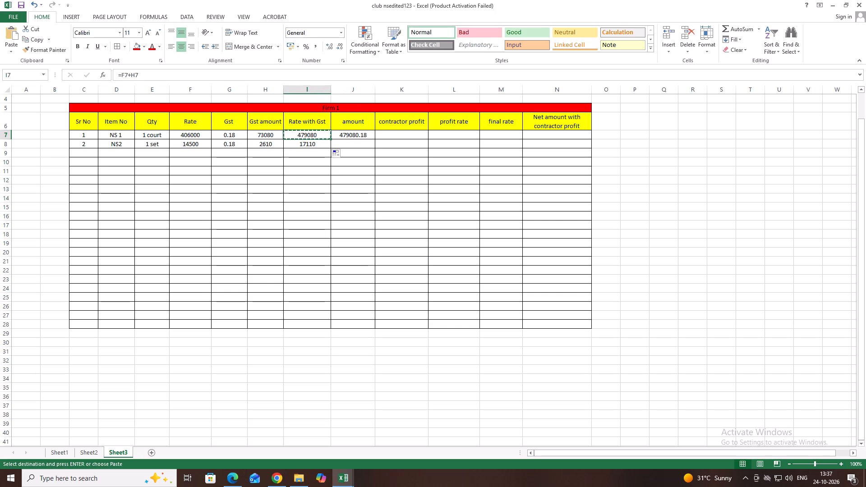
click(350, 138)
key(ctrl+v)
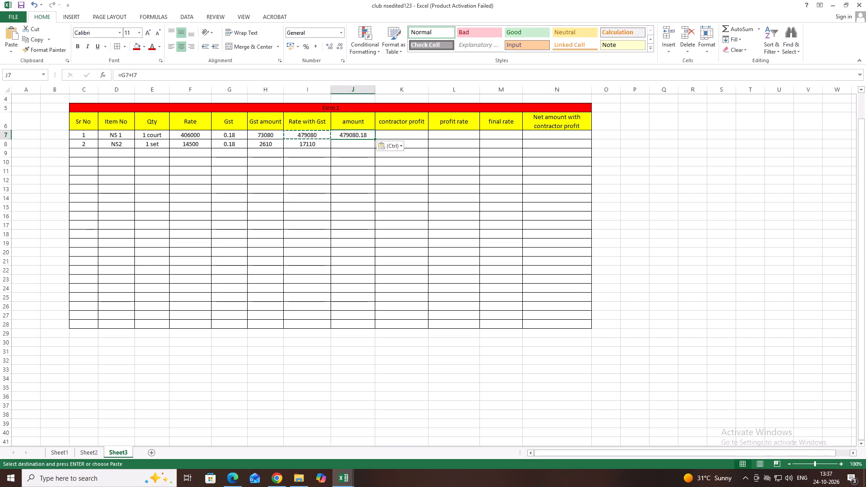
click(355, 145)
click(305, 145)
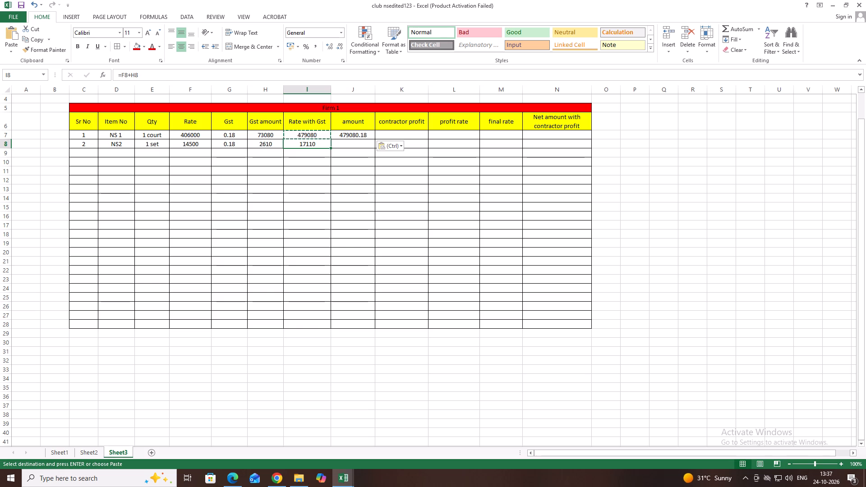
Widen the Rate with Gst column slightly.
drag(330, 92, 335, 93)
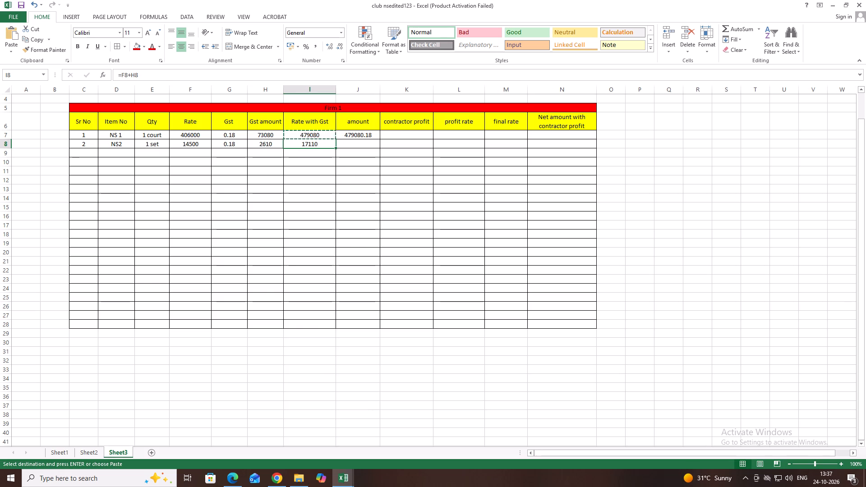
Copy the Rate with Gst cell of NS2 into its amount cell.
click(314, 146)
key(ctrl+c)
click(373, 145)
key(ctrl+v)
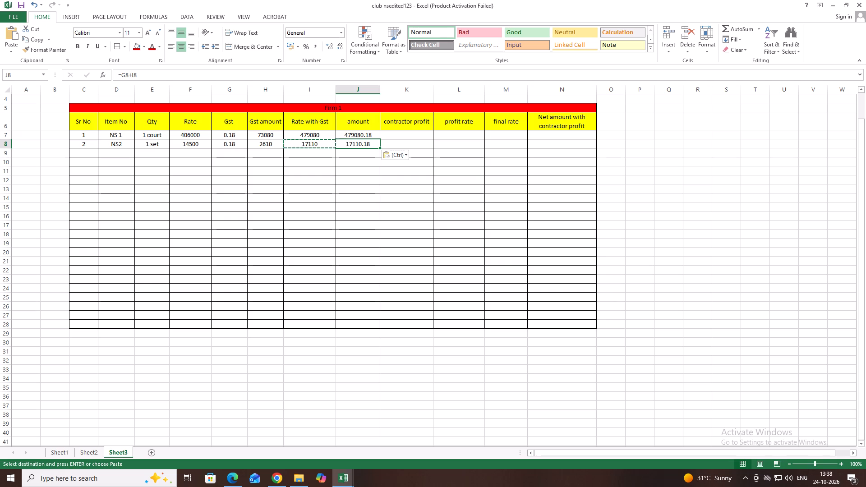
Replace the pasted formulas in the amount column with plain values: 17110 for NS2 and 479080 for NS 1.
click(361, 130)
click(371, 132)
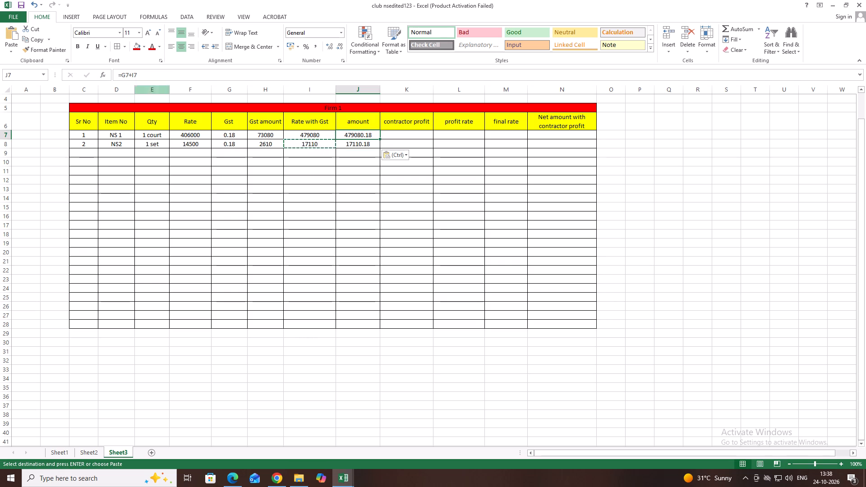
click(352, 137)
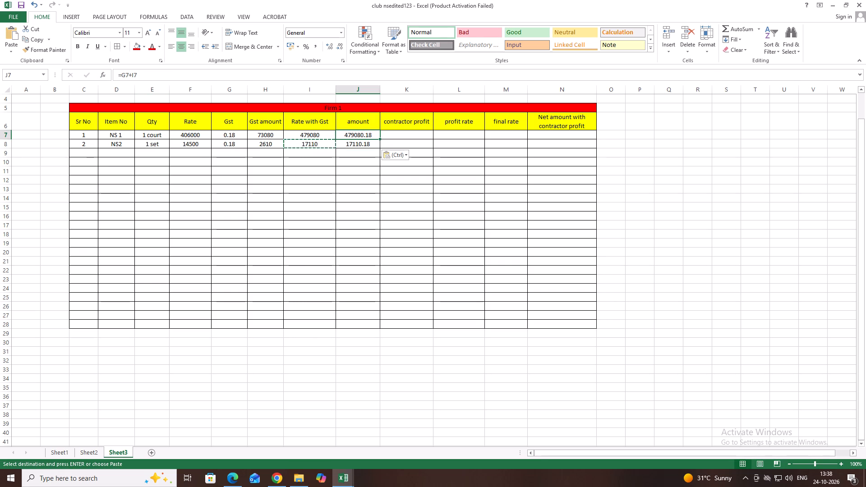
click(362, 132)
click(363, 149)
click(362, 144)
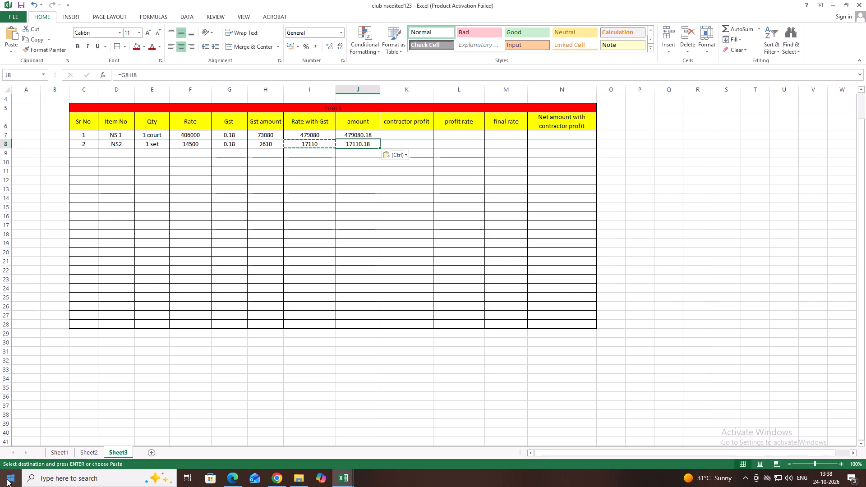
key(BackSpace)
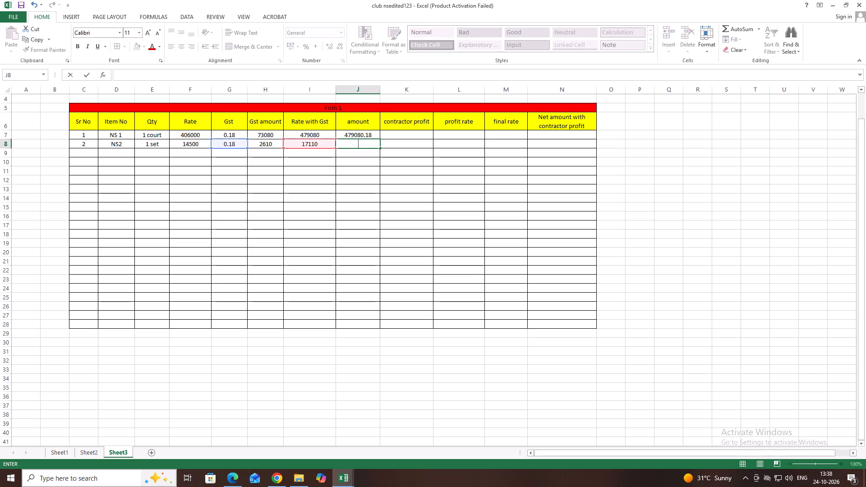
text(17110)
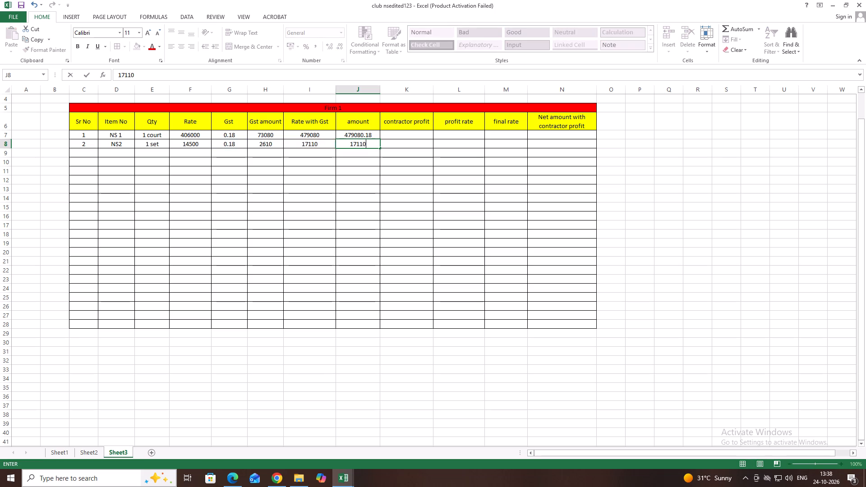
click(358, 131)
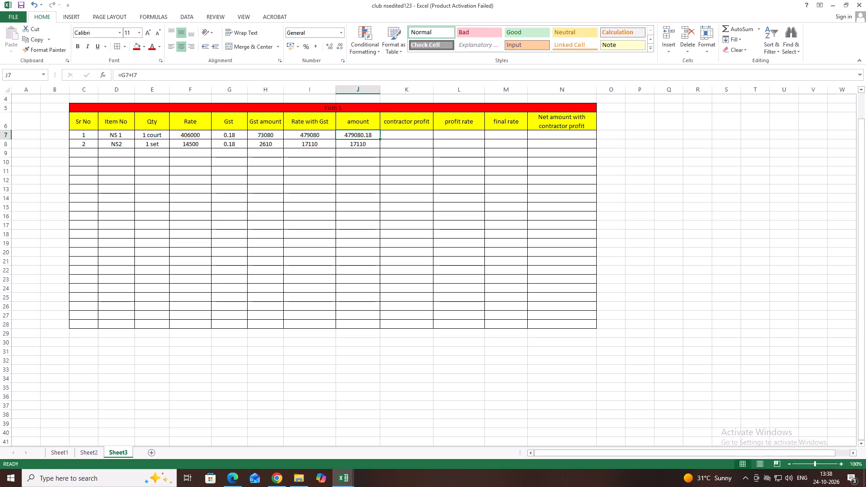
key(BackSpace)
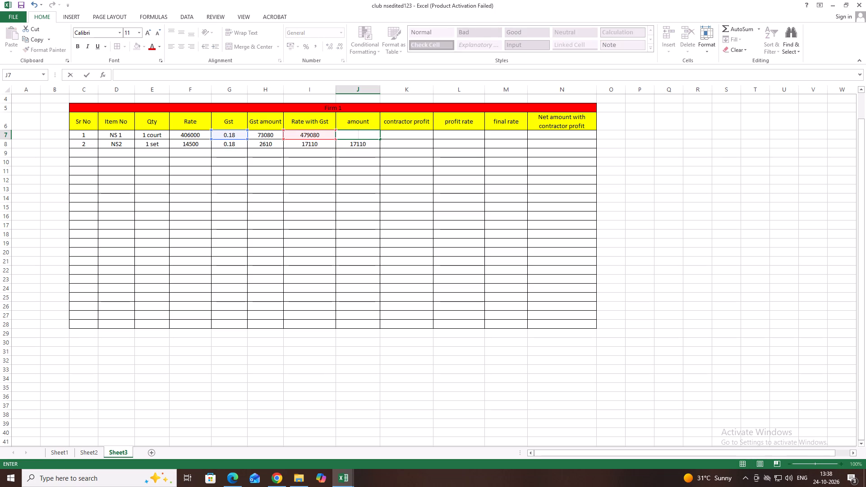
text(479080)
Enter a contractor profit of 0.1 for both NS 1 and NS2.
click(404, 138)
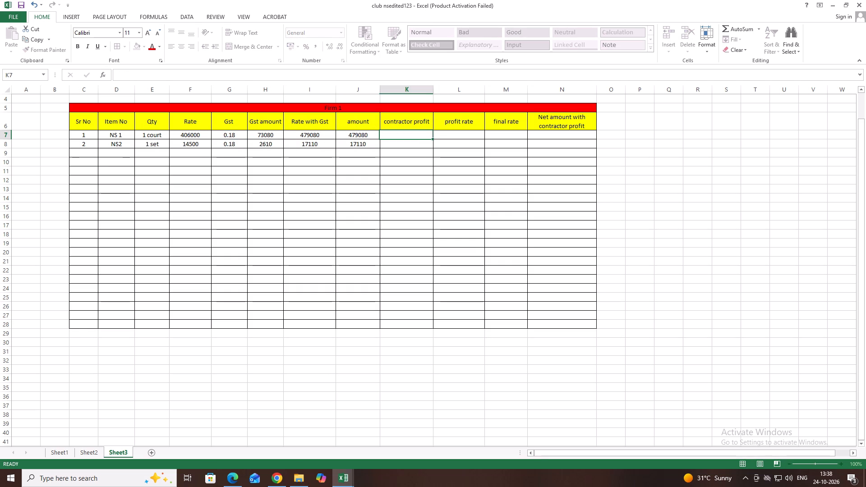
text(.1)
key(Down)
text(.1)
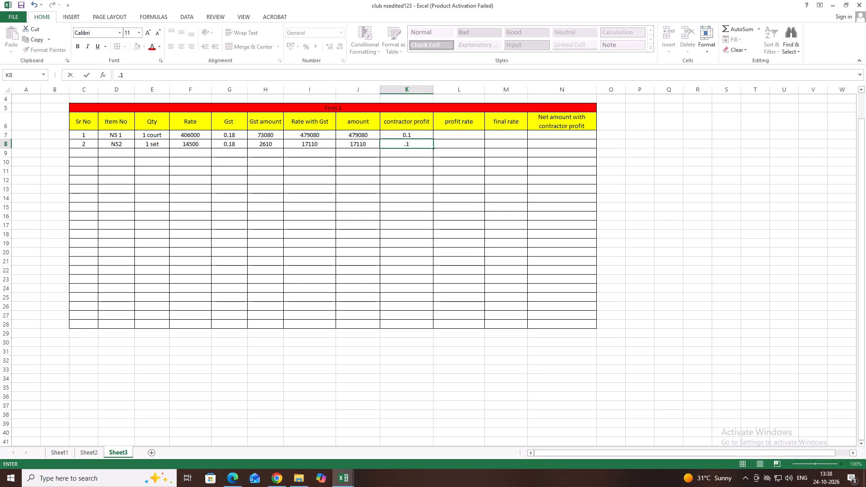
Calculate the NS 1 profit rate as Rate with Gst times contractor profit (=I7*K7) and fill the formula down to NS2.
click(479, 138)
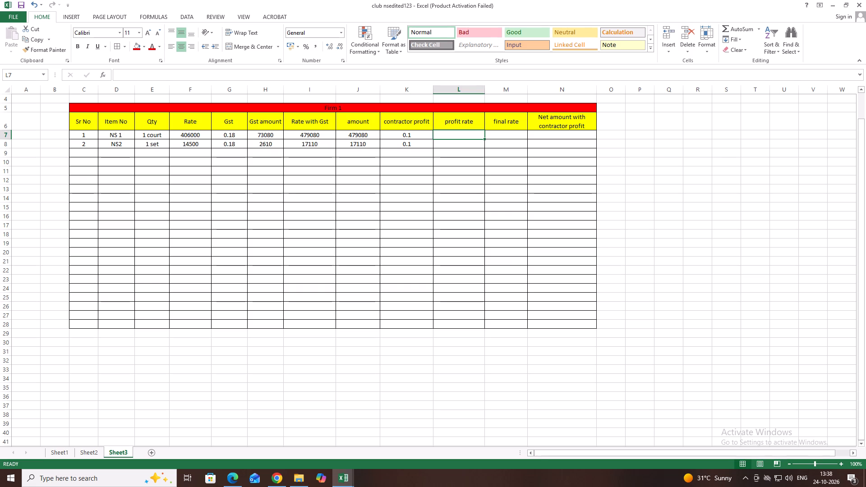
key(equal)
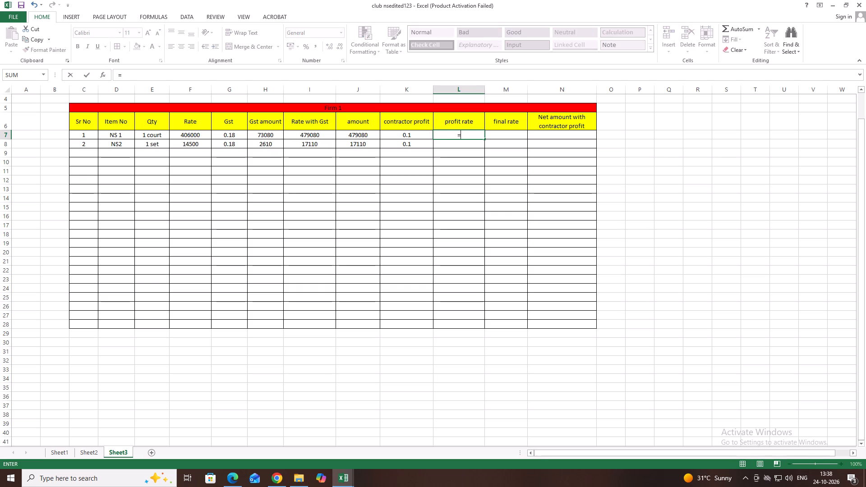
click(315, 135)
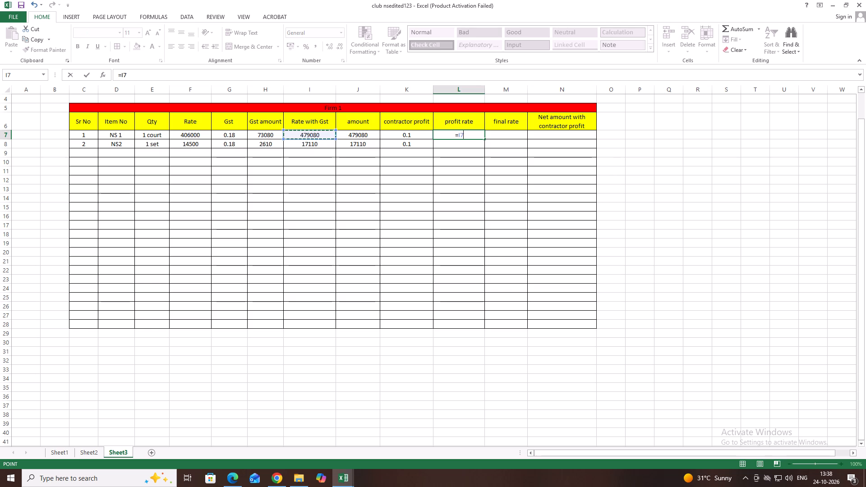
key(shift+asterisk)
click(396, 132)
key(Return)
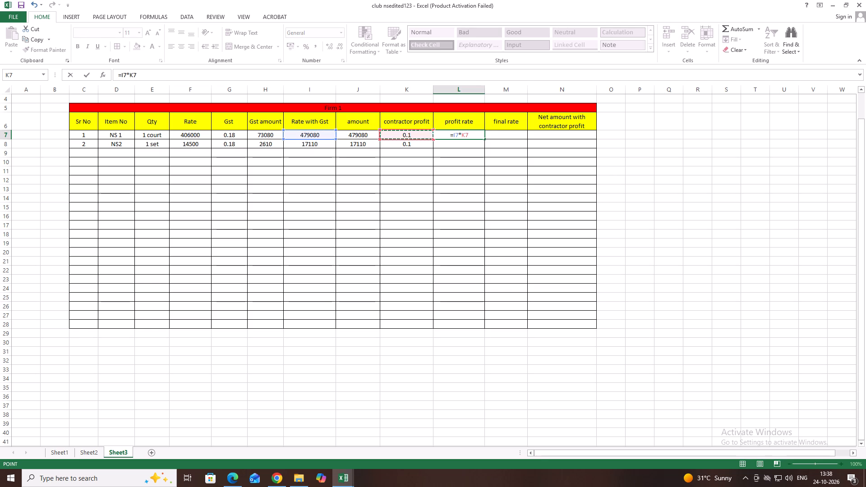
click(441, 129)
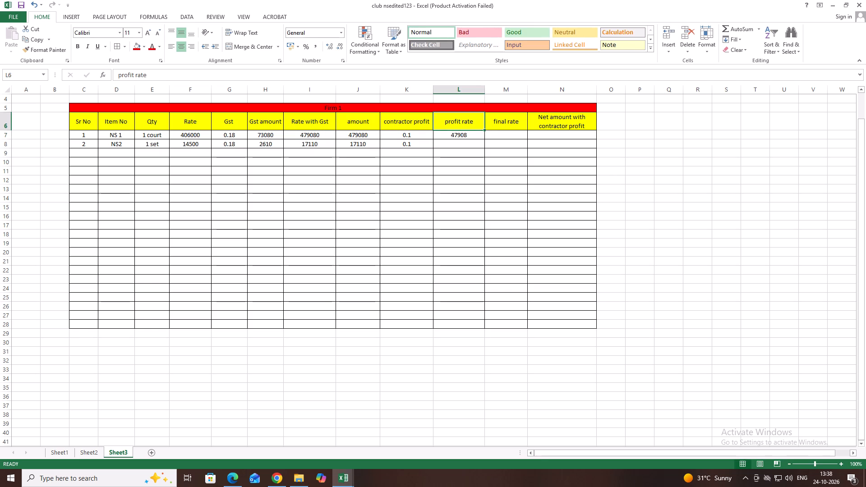
click(478, 135)
drag(484, 139, 484, 139)
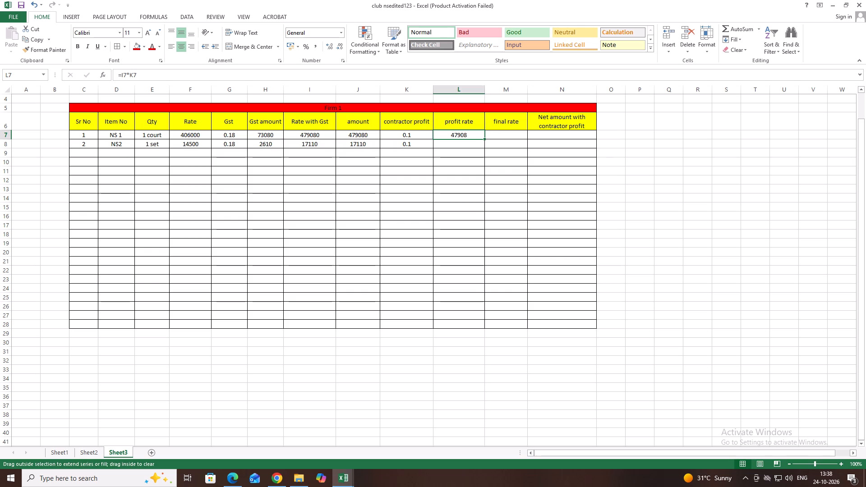
drag(484, 139, 482, 146)
Calculate the final rate as amount plus profit rate for both items, using =J7+L7 for NS 1 and =J8+L8 for NS2.
click(502, 133)
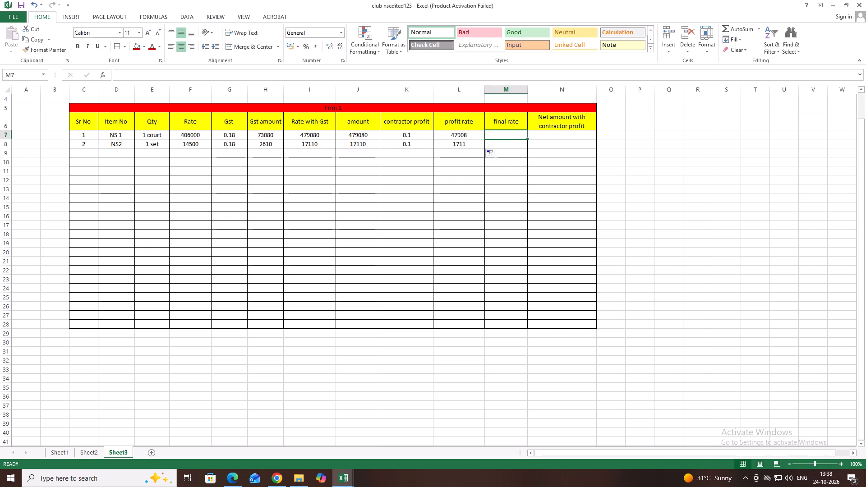
key(equal)
click(356, 134)
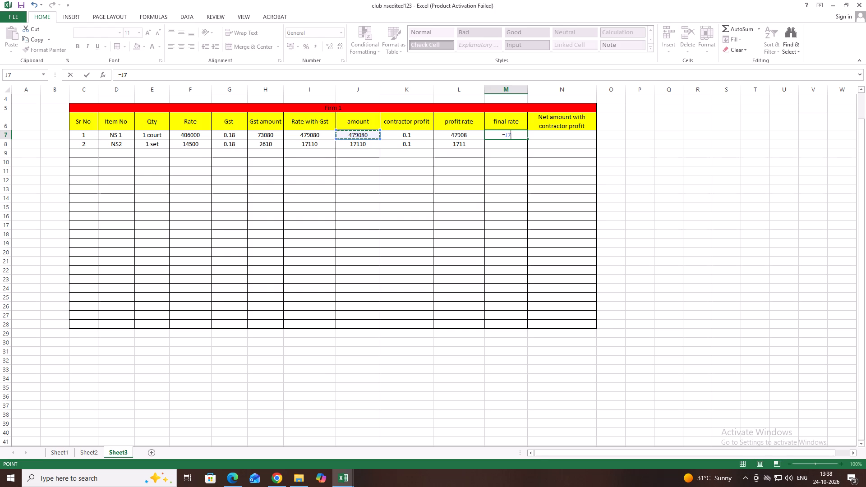
key(shift+plus)
click(465, 136)
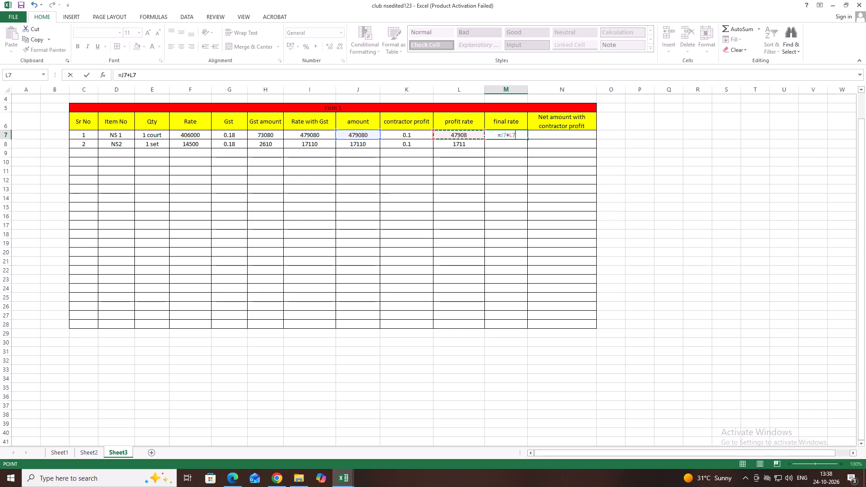
key(Return)
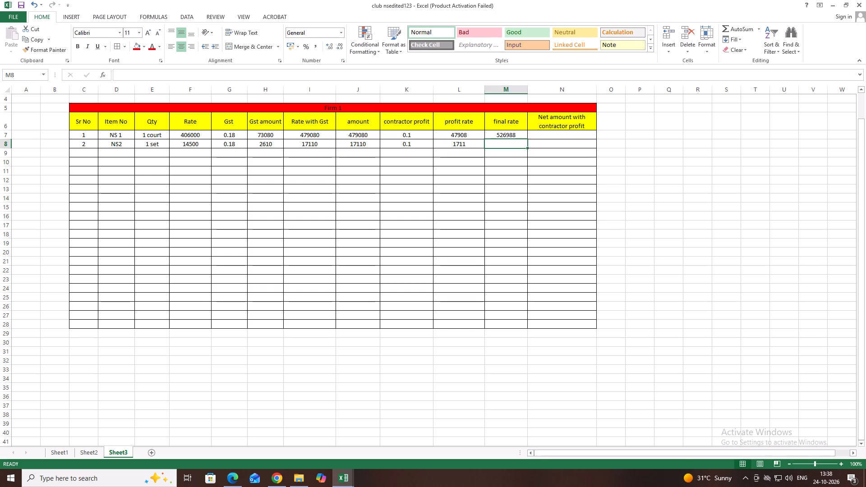
key(equal)
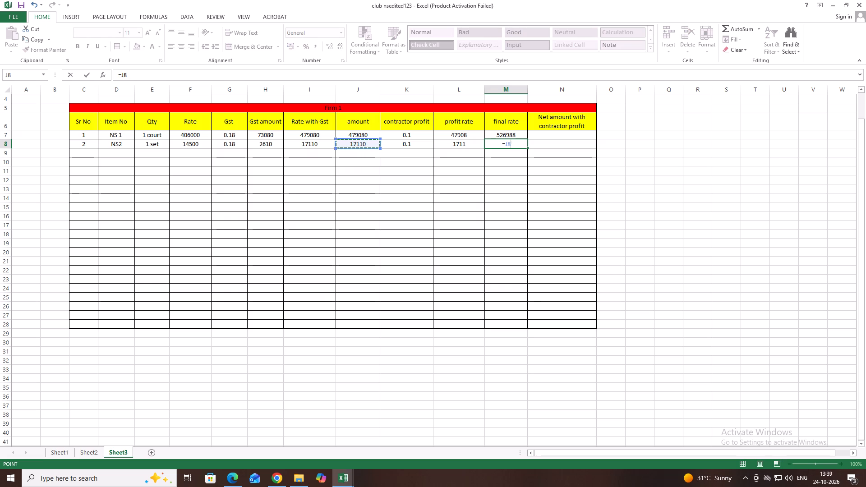
key(shift+plus)
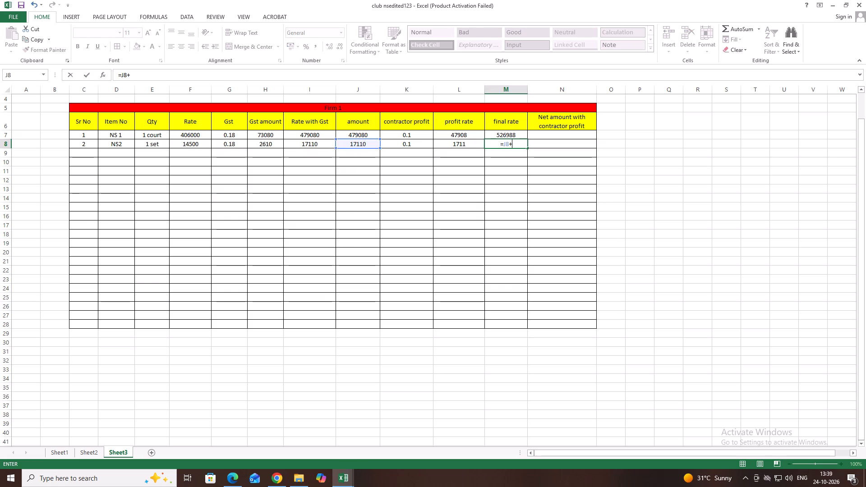
click(463, 145)
key(Return)
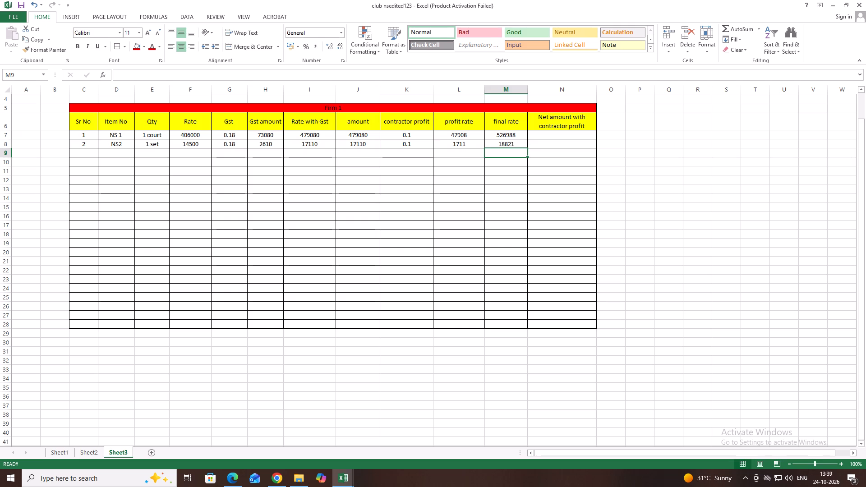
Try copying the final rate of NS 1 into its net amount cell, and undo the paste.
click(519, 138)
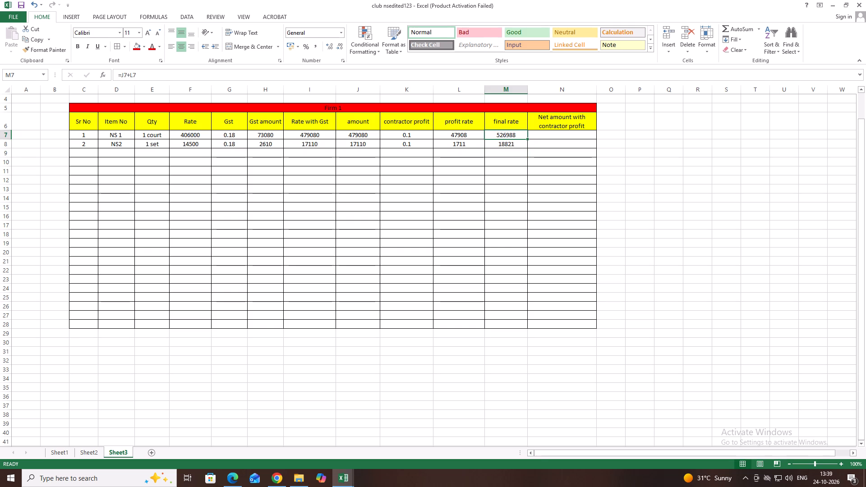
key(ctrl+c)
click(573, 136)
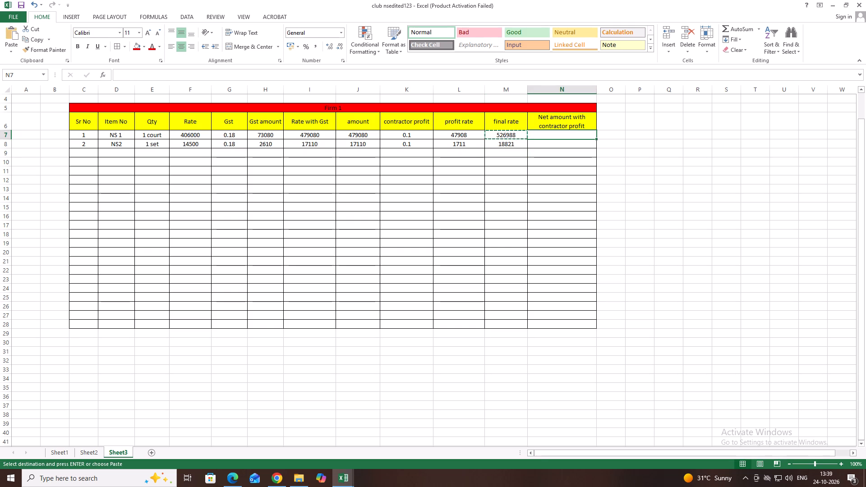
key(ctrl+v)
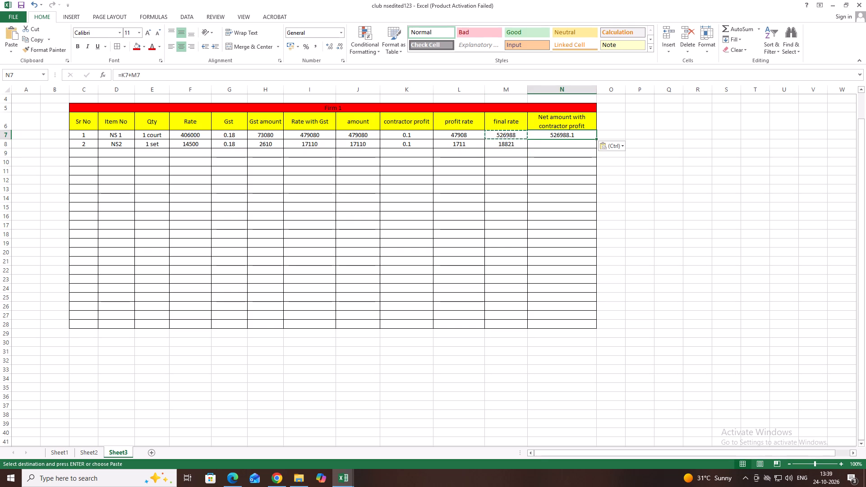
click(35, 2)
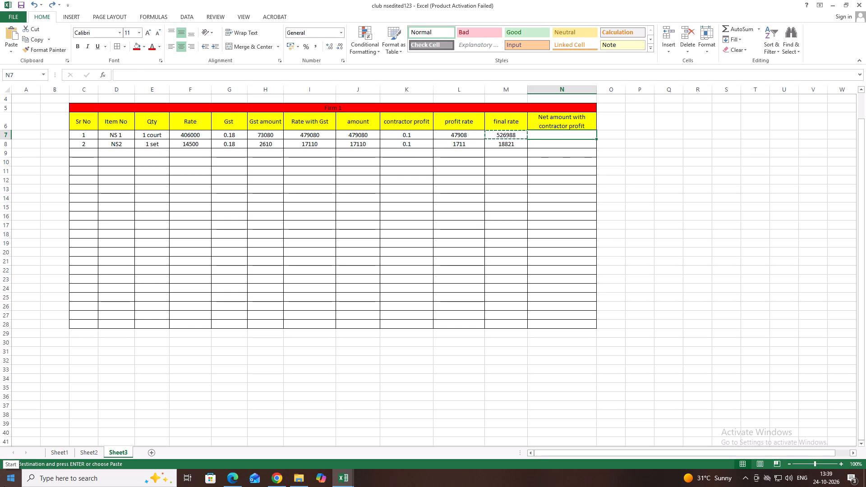
Enter the net amounts with contractor profit as plain values: 526988 for NS 1 and 18821 for NS2.
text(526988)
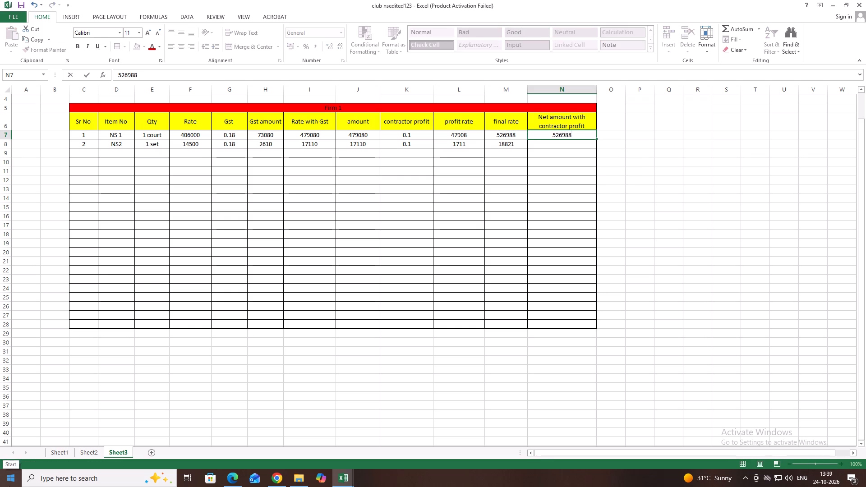
click(558, 143)
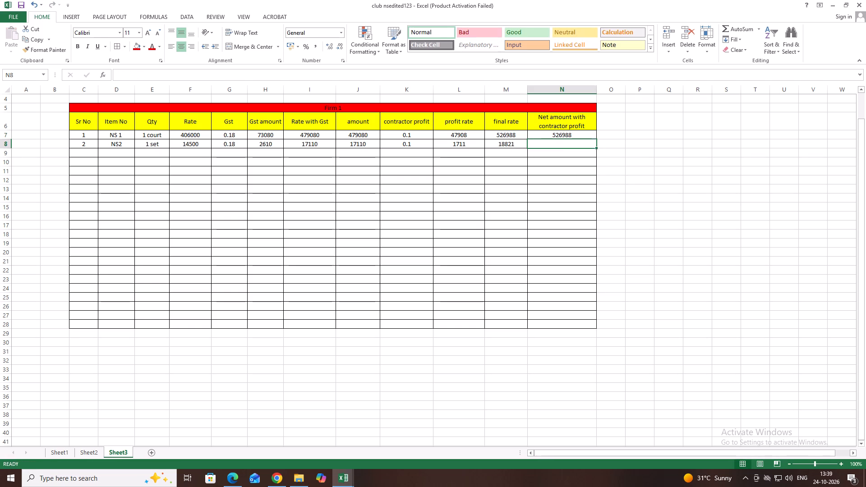
text(188)
text(21)
Total the two net amounts with =SUM(N7:N8) in the cell directly below them.
click(561, 156)
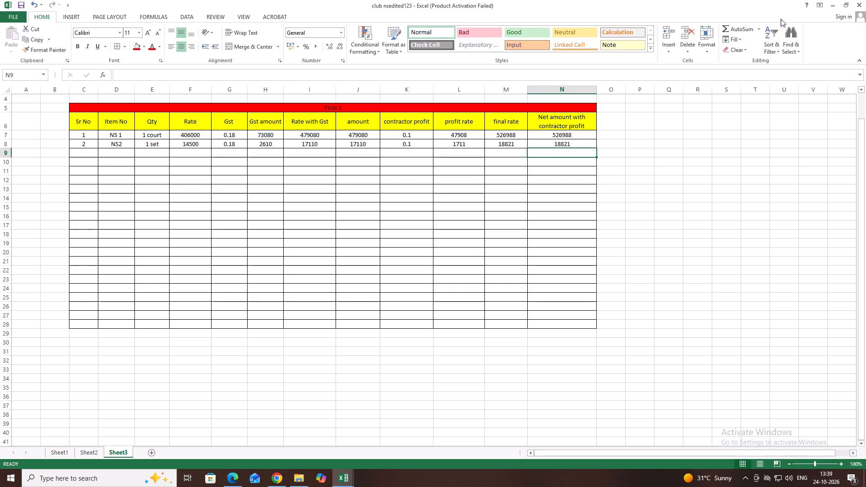
click(746, 26)
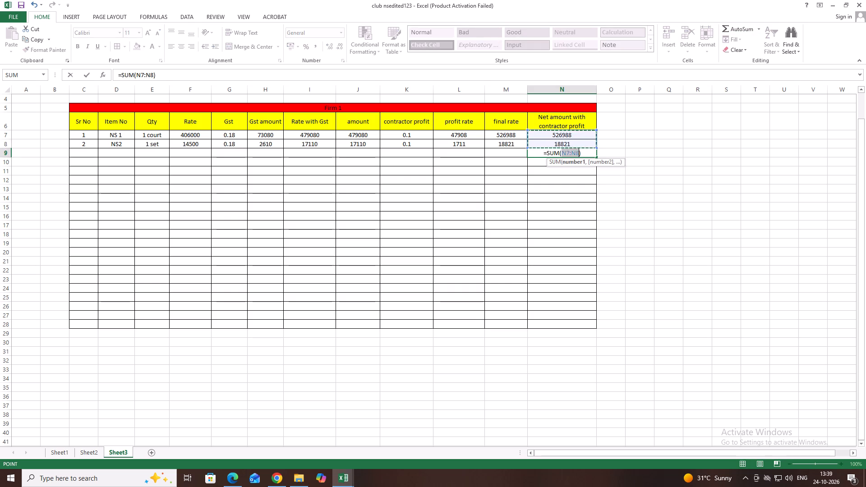
key(Return)
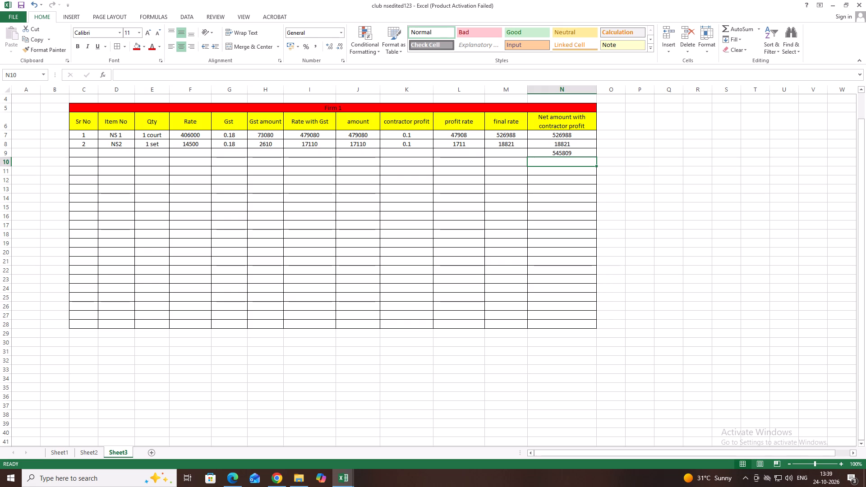
Merge and center row 11 across columns C to N, fill it red and title it Firm 2.
drag(84, 172, 557, 166)
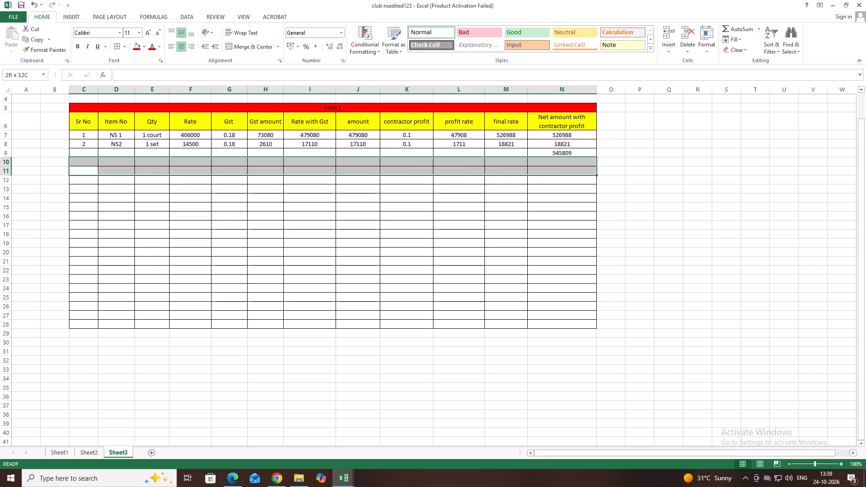
drag(557, 166, 557, 168)
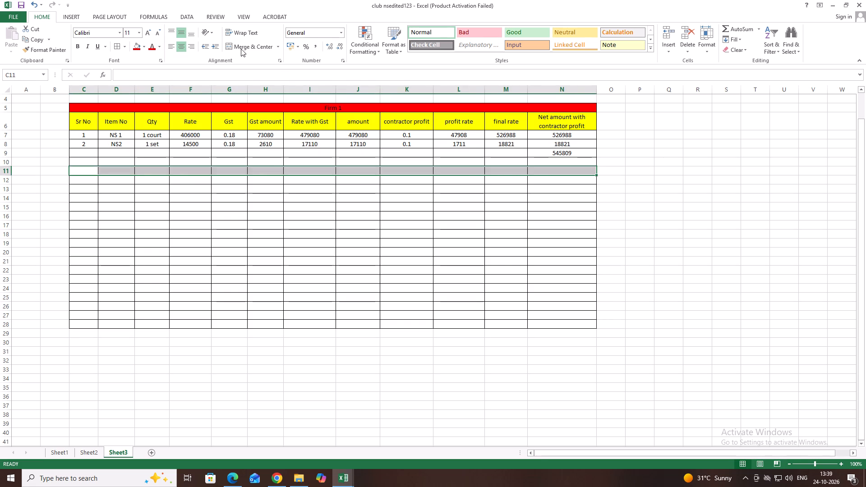
click(241, 49)
click(143, 47)
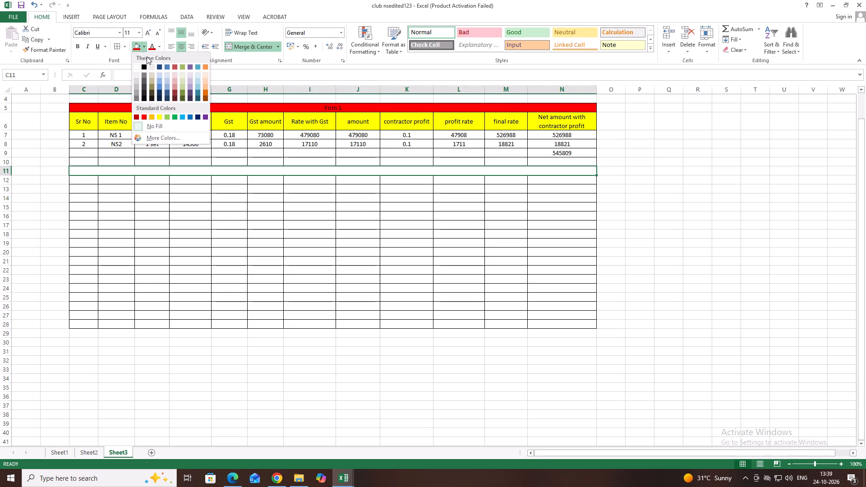
click(146, 115)
click(268, 174)
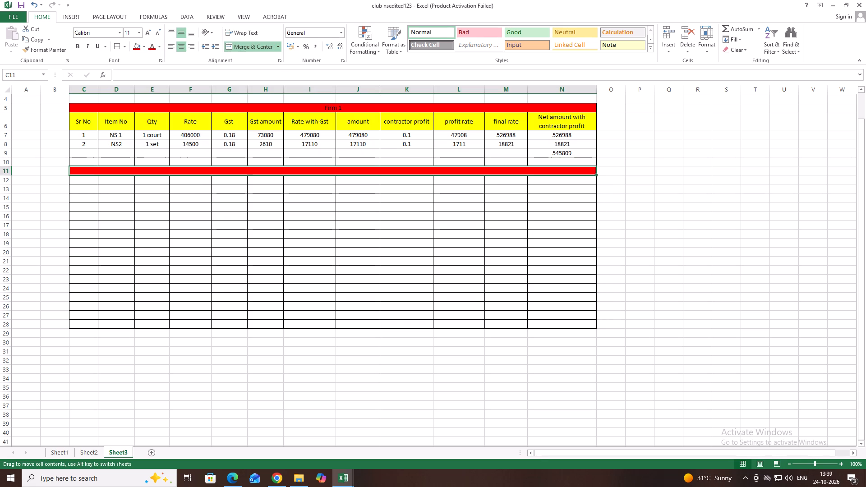
key(shift+f)
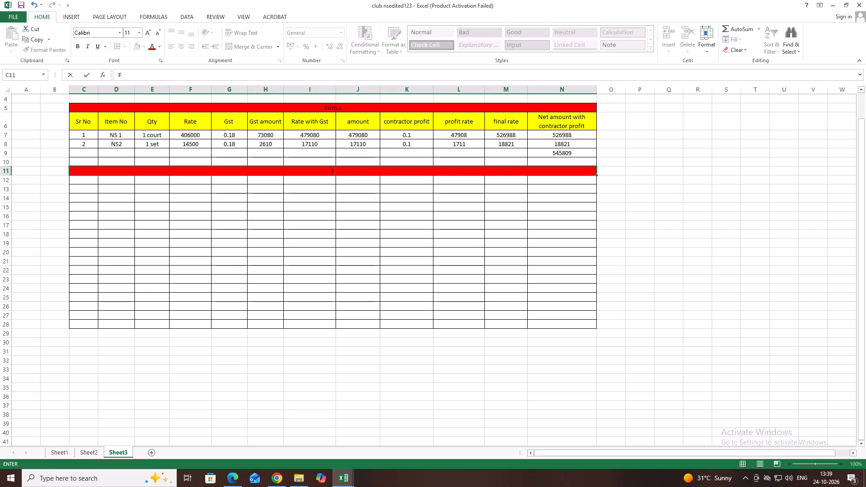
text(irm)
key(space)
key(2)
Enter serial numbers 1 and 2 in the first two rows under Firm 2, with item number NS1 in both rows.
click(84, 182)
key(1)
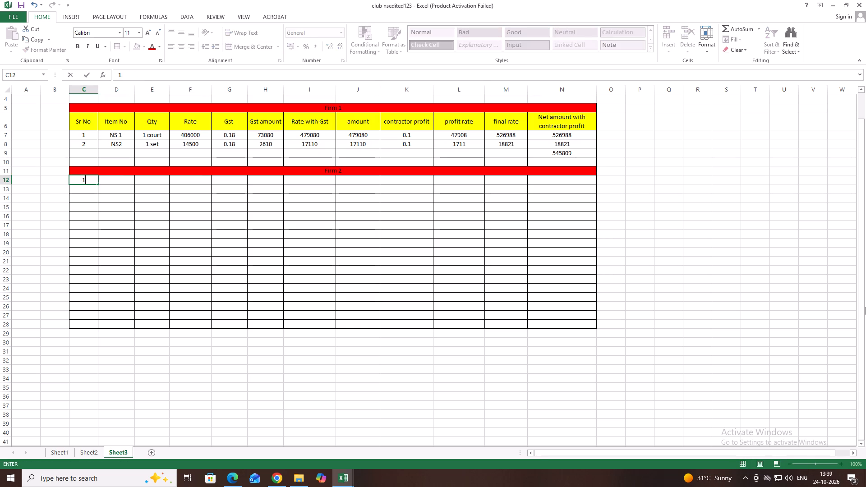
key(Down)
key(2)
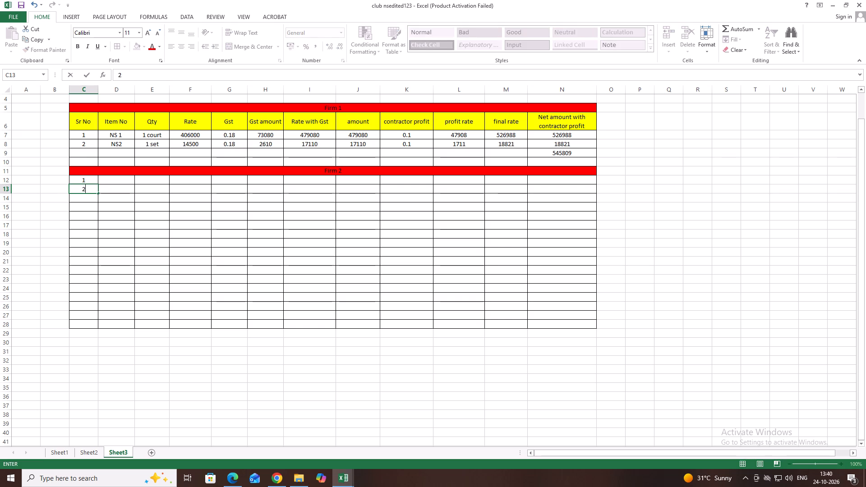
click(112, 179)
text(NS)
text(1)
key(space)
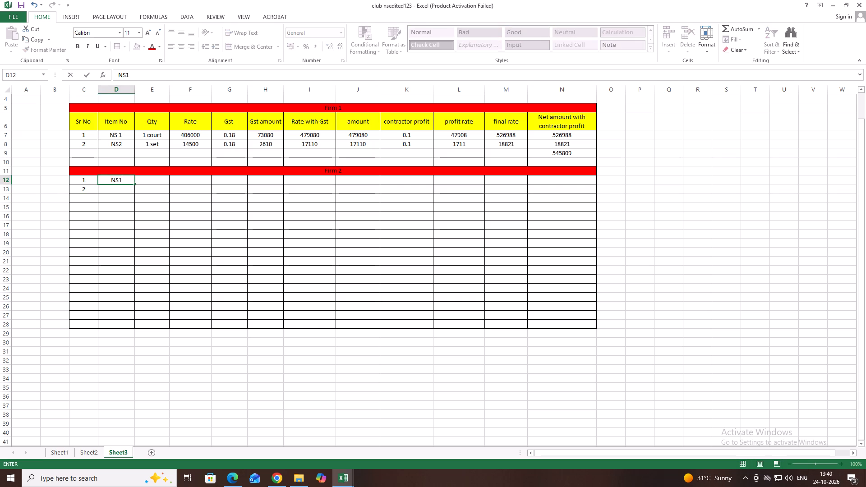
key(Down)
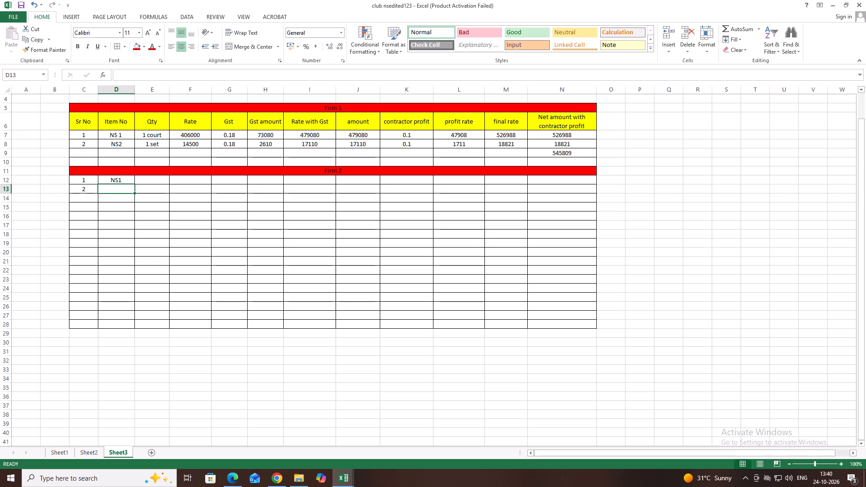
text(Ns)
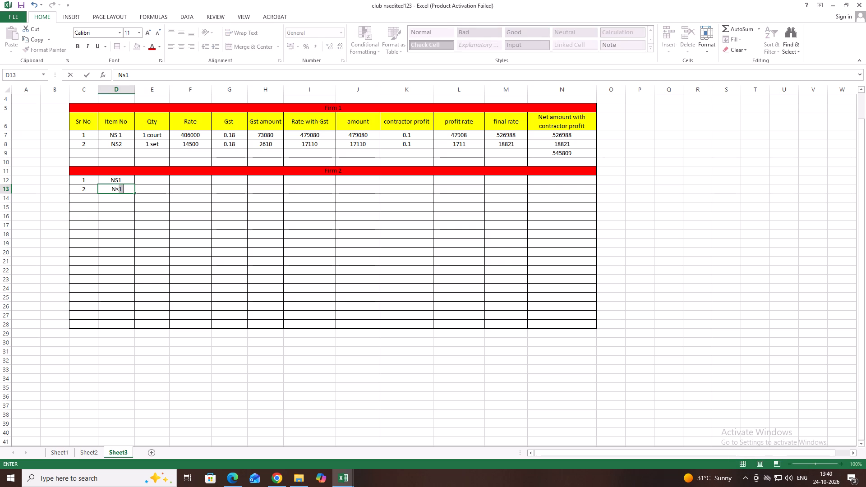
click(147, 182)
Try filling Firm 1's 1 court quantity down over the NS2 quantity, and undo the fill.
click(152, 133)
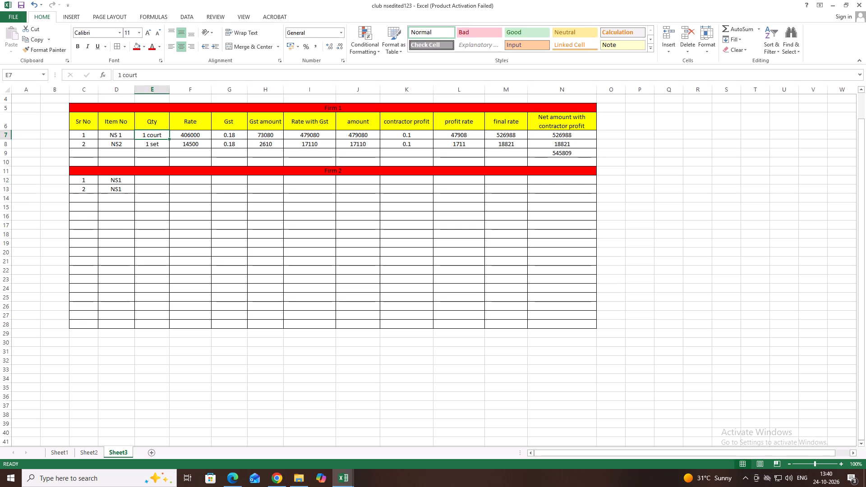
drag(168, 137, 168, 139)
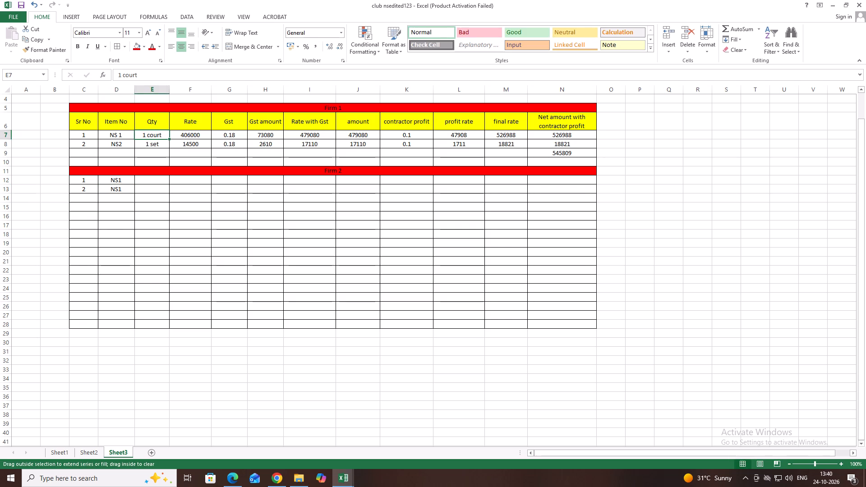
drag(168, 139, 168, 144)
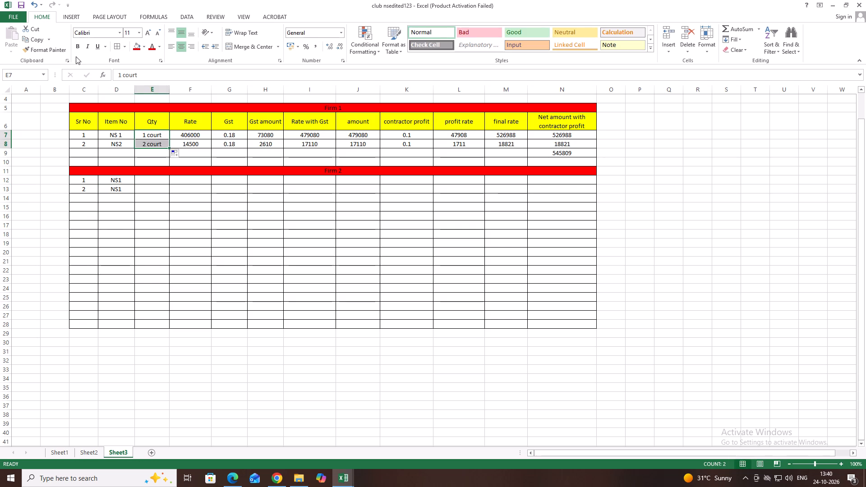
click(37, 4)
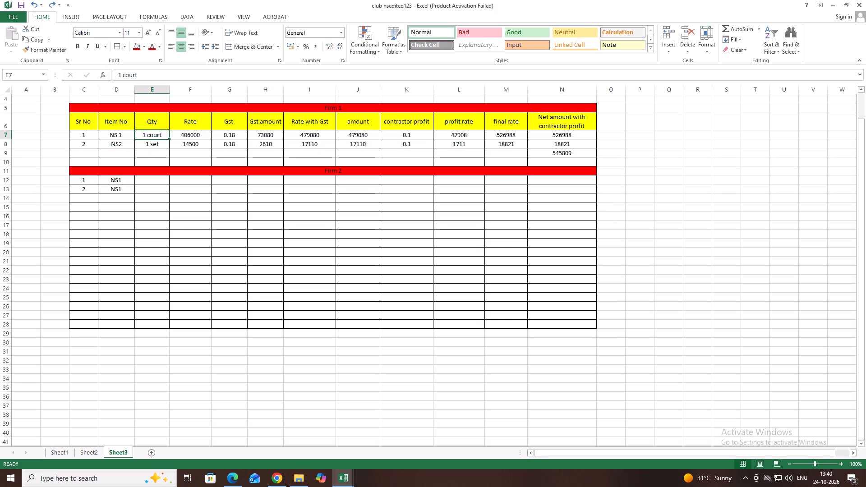
Copy the Firm 1 quantities, 1 court and 1 set, into the Qty cells of the two Firm 2 rows, E12:E13.
drag(156, 135, 156, 140)
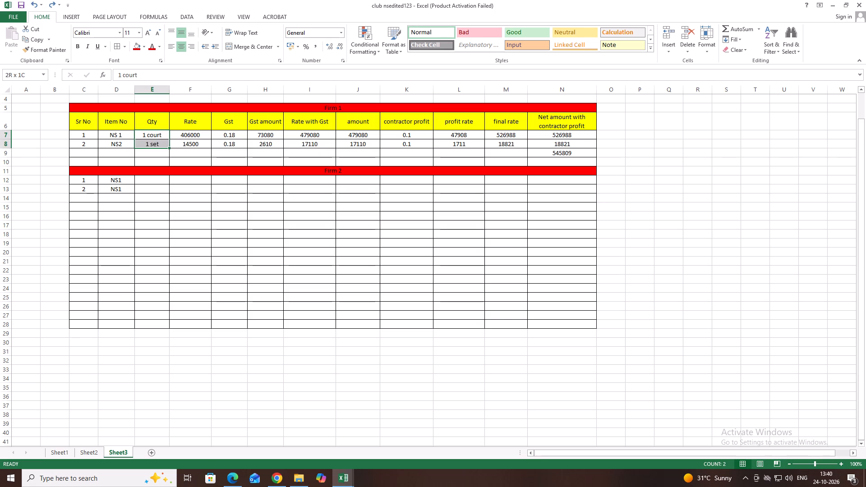
click(161, 134)
drag(156, 135, 155, 146)
key(ctrl+c)
drag(154, 179, 156, 181)
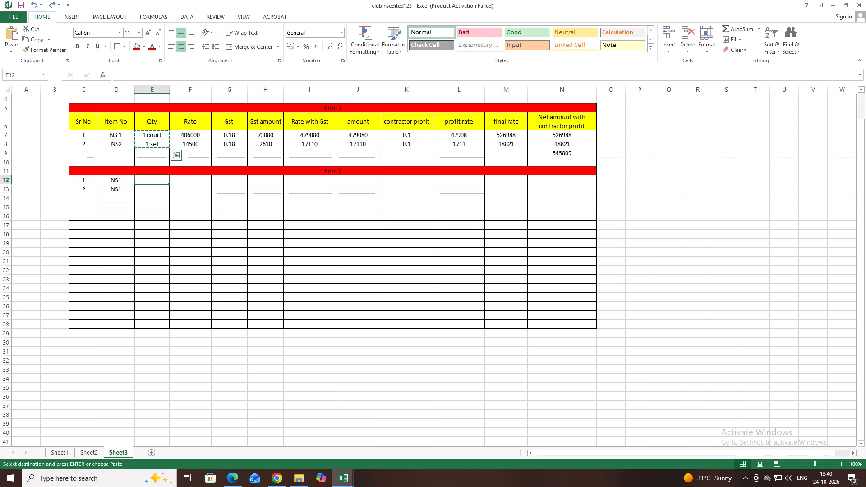
drag(156, 181, 156, 187)
key(ctrl+v)
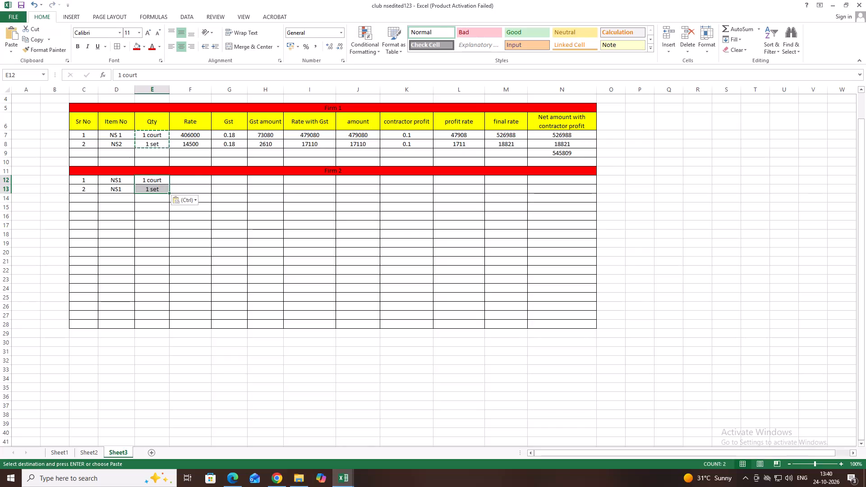
Enter the Firm 2 rates: 401000 for the first item and 14250 for the second.
click(177, 181)
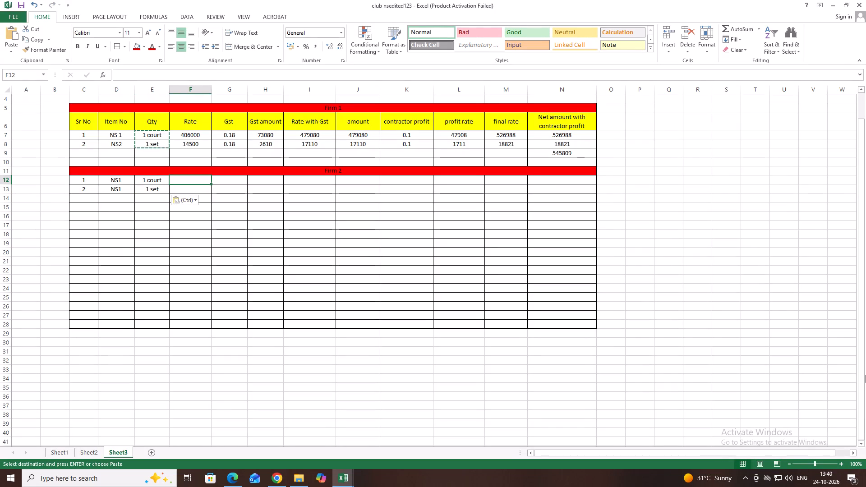
key(4)
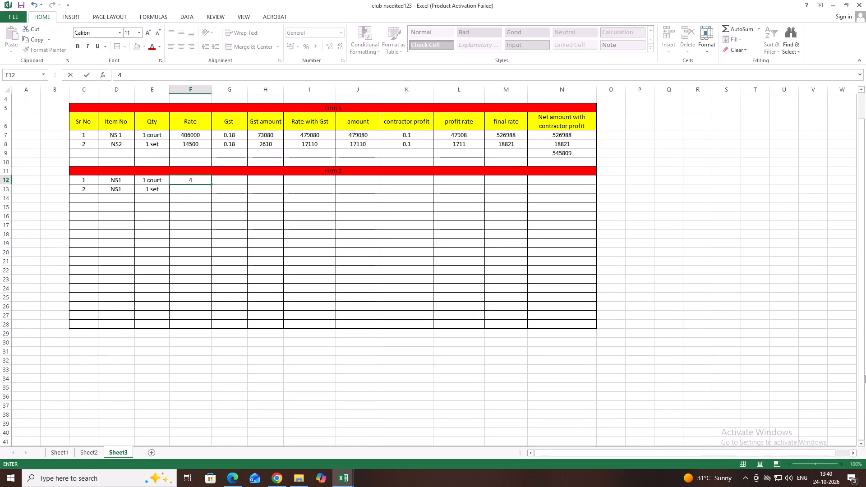
text(01000)
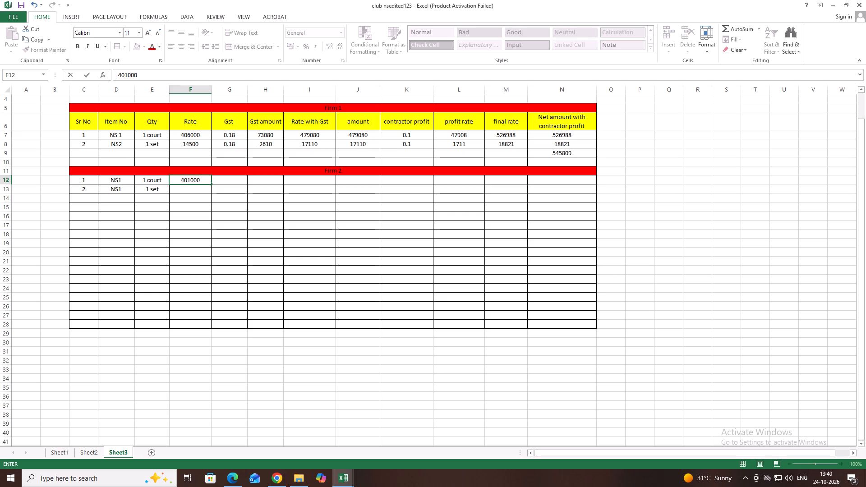
click(181, 191)
text(14)
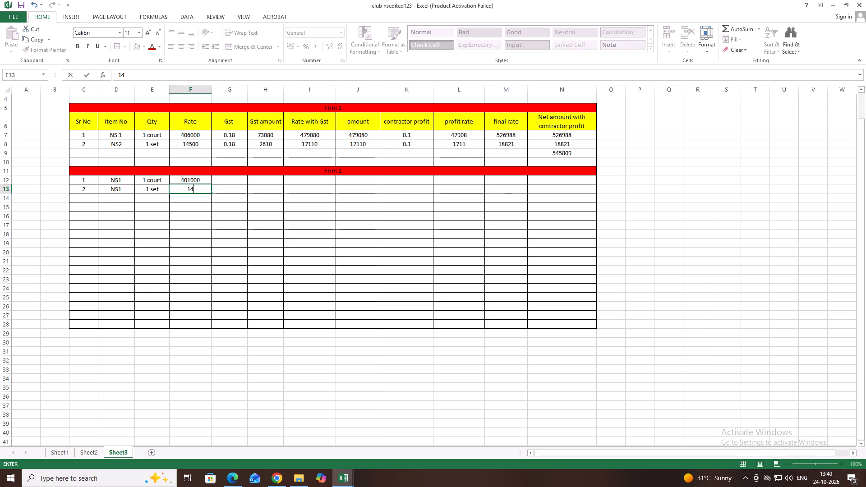
text(260)
key(BackSpace)
key(BackSpace)
text(50)
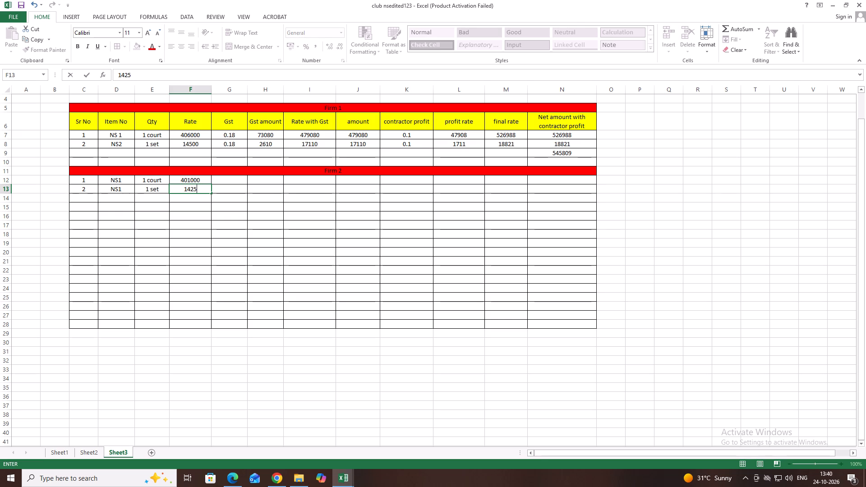
Enter a GST value of .18 for both Firm 2 items.
click(229, 180)
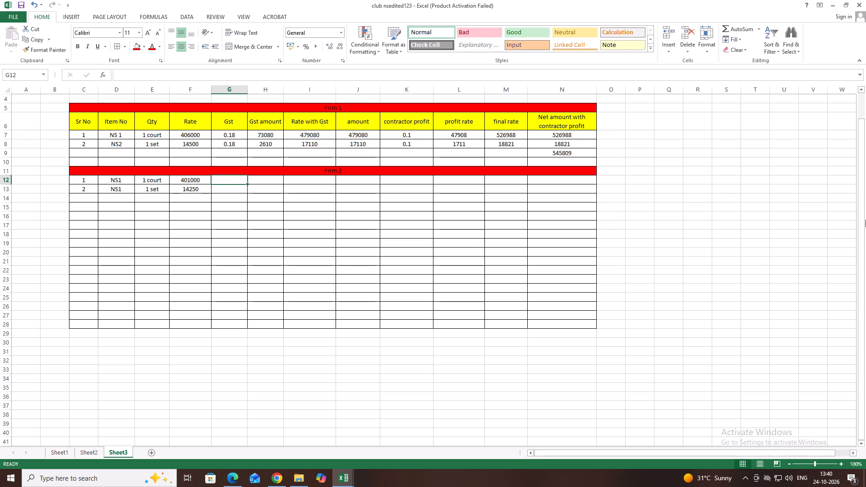
text(.18)
key(Down)
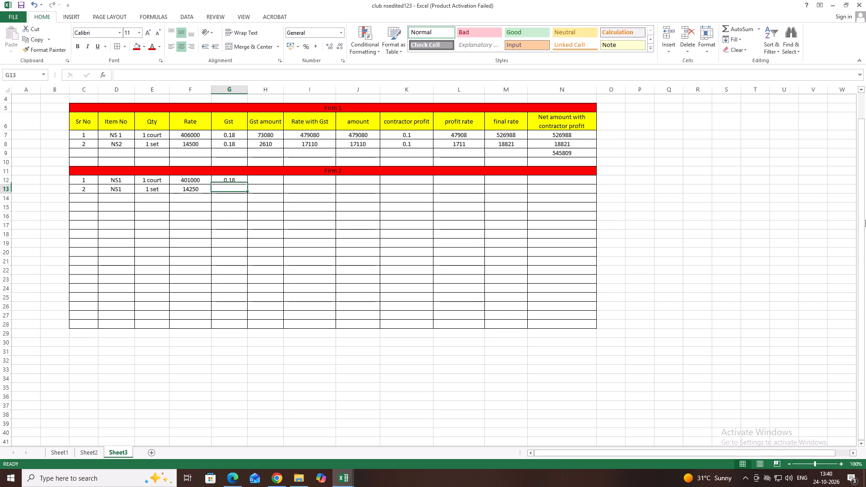
text(.18)
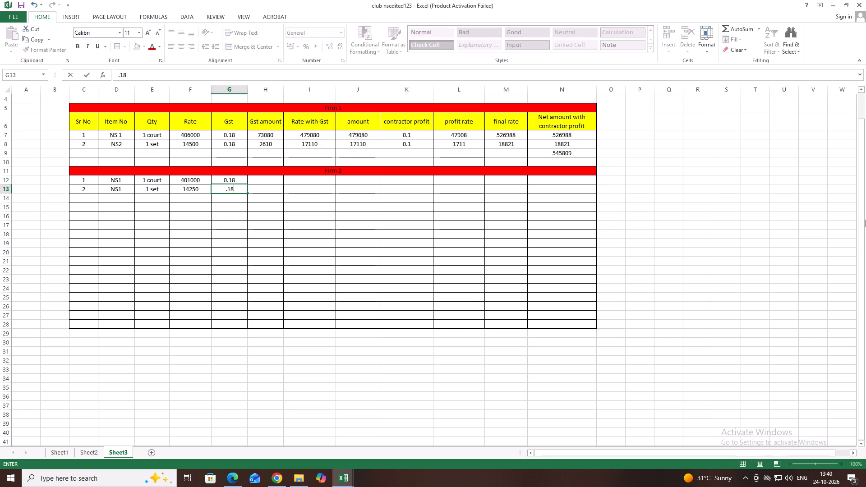
Calculate the first Firm 2 item's GST amount with =F12*G12 in H12 and fill the formula down to the second item.
click(267, 177)
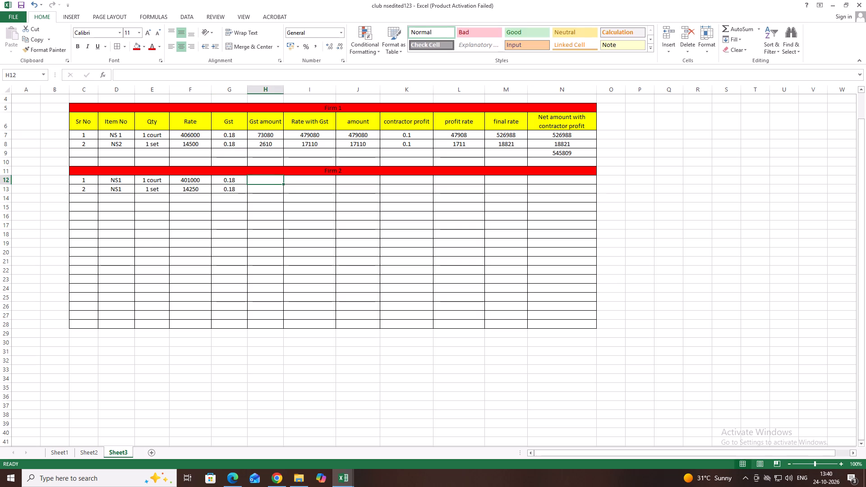
key(equal)
click(195, 179)
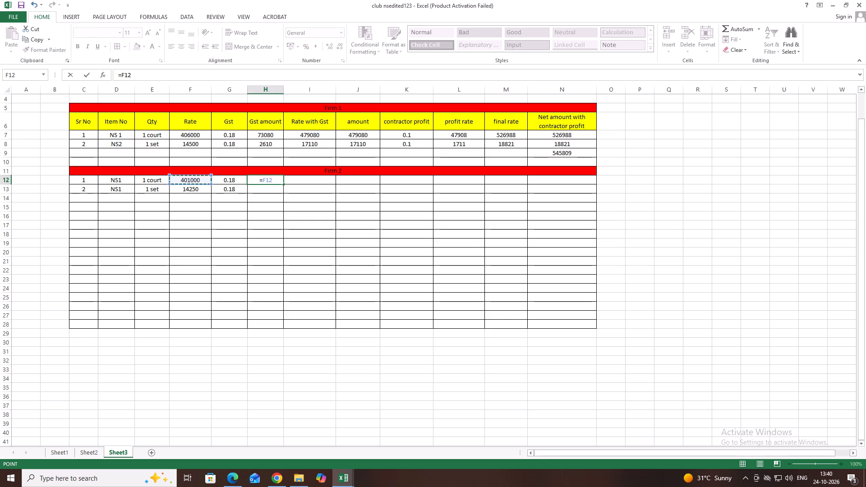
key(shift+asterisk)
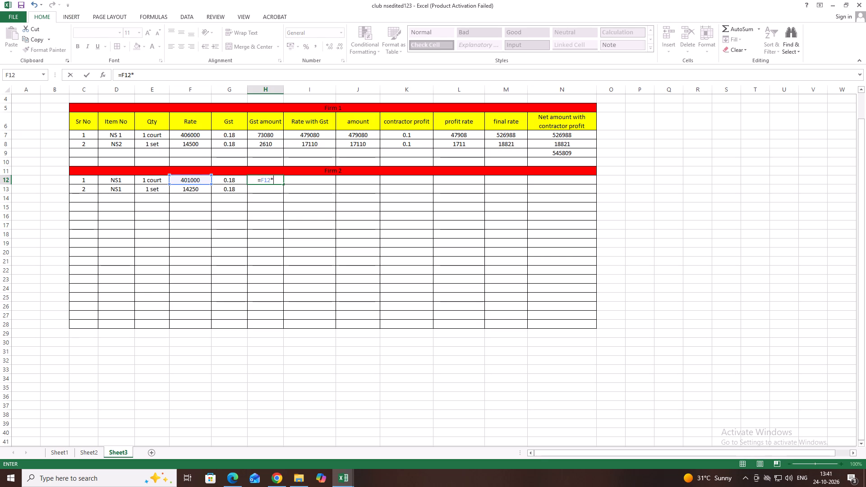
click(235, 180)
key(Return)
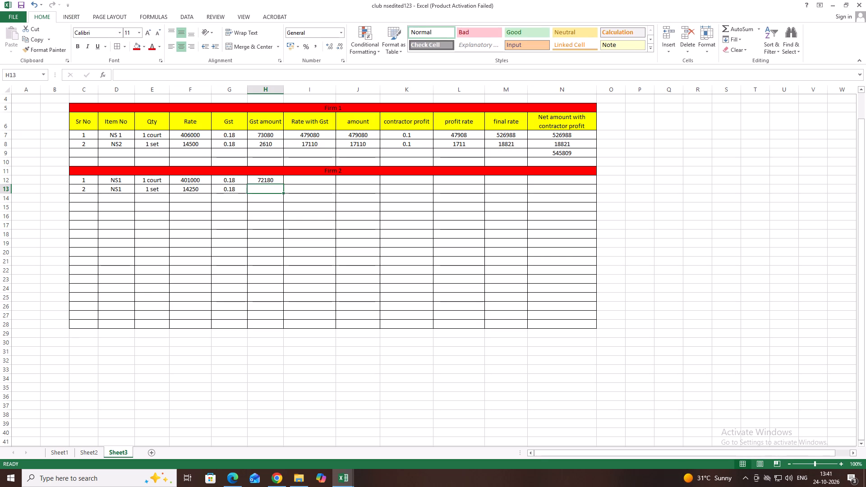
click(272, 183)
click(270, 175)
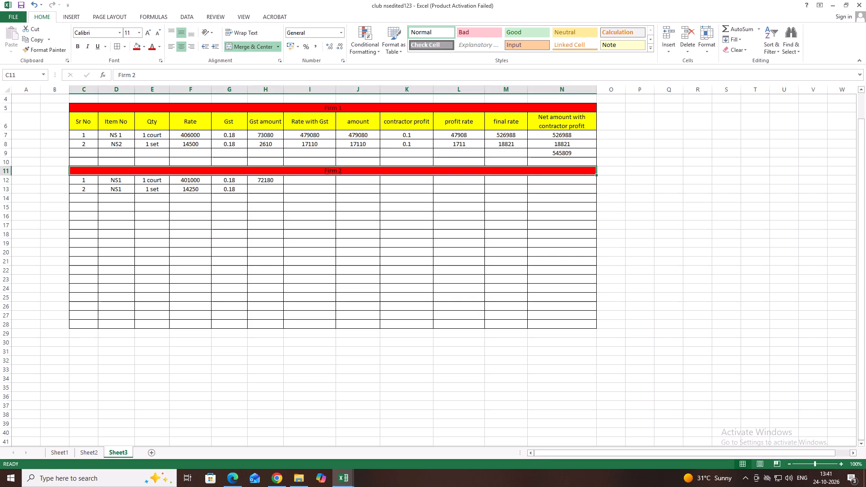
click(274, 183)
drag(282, 184, 282, 191)
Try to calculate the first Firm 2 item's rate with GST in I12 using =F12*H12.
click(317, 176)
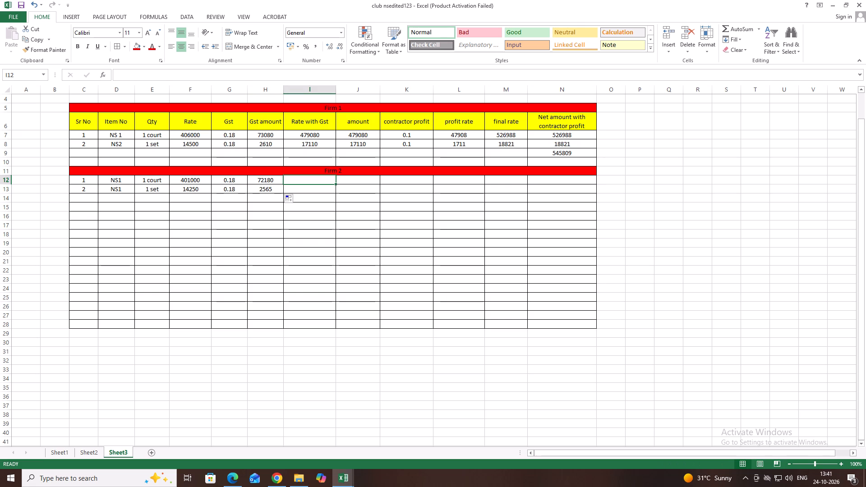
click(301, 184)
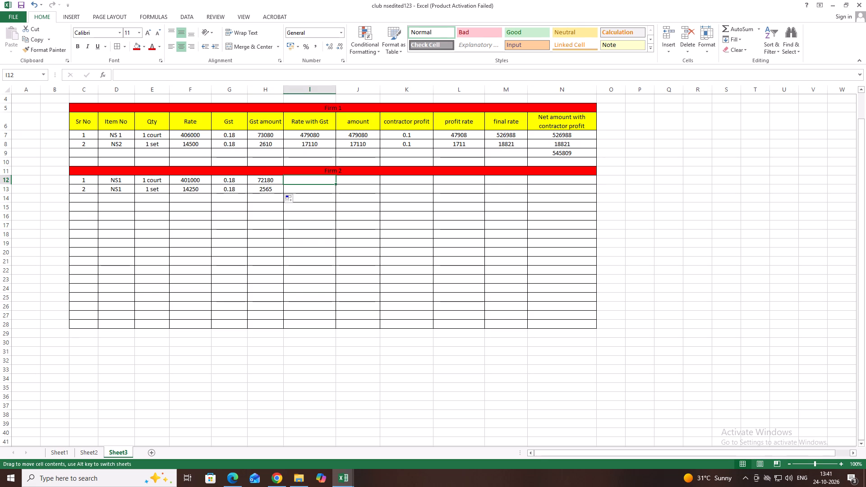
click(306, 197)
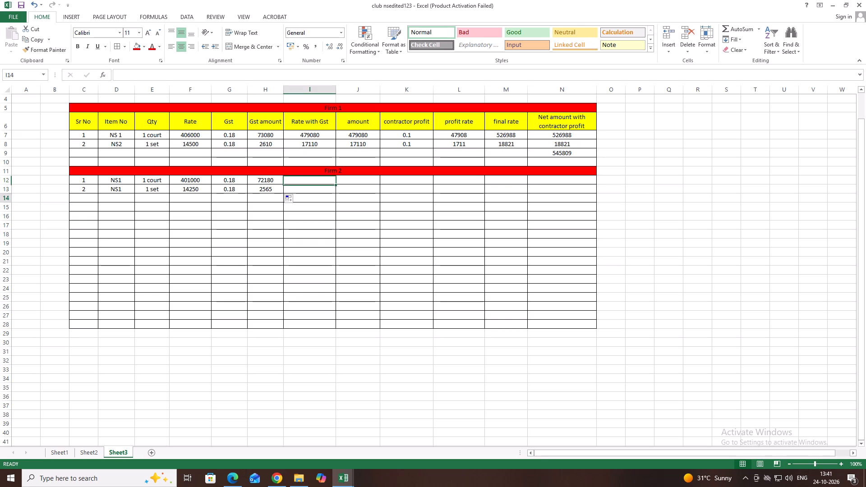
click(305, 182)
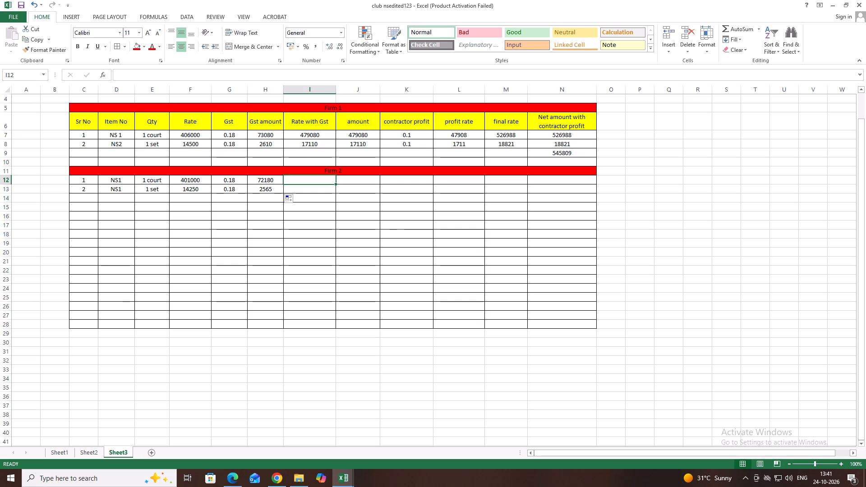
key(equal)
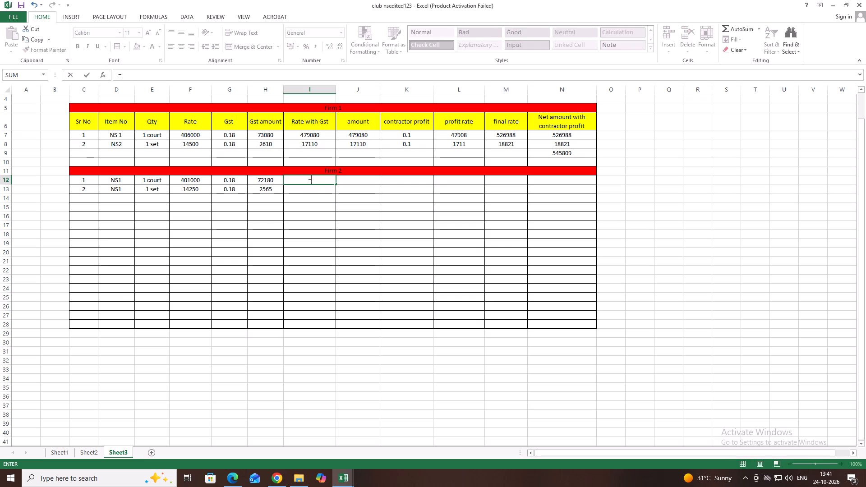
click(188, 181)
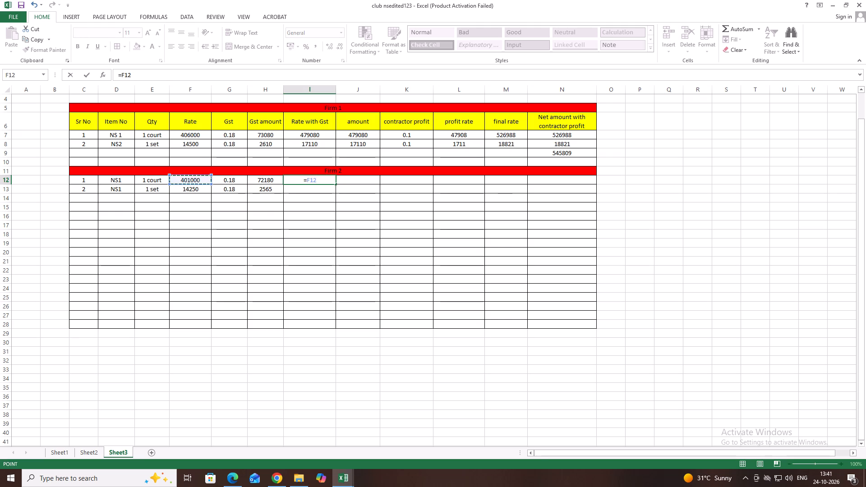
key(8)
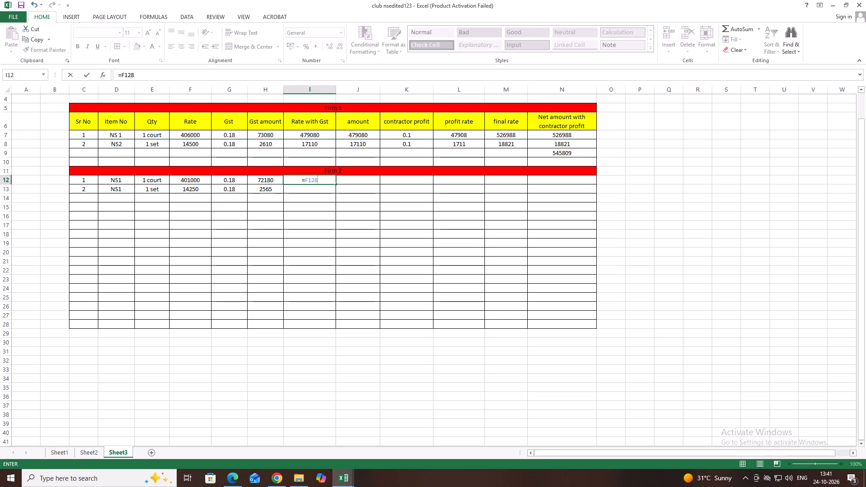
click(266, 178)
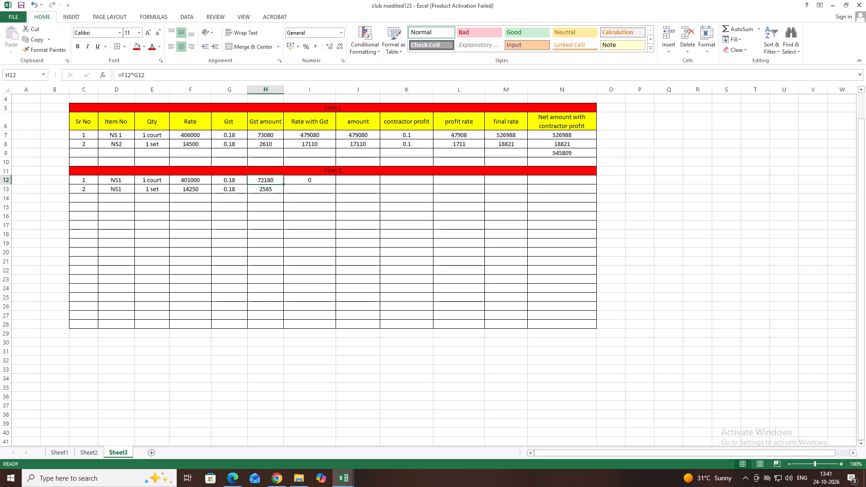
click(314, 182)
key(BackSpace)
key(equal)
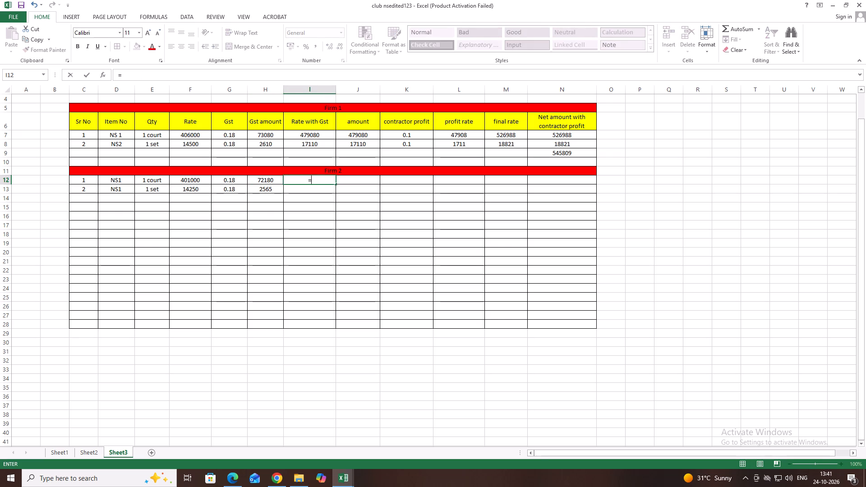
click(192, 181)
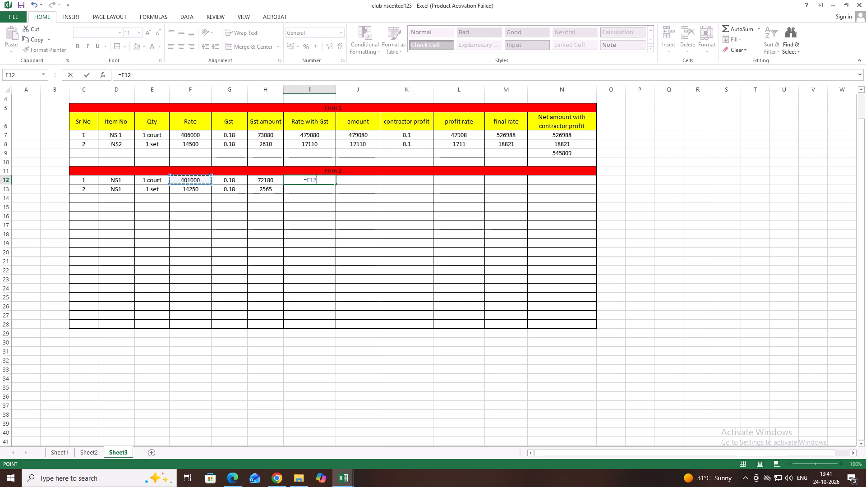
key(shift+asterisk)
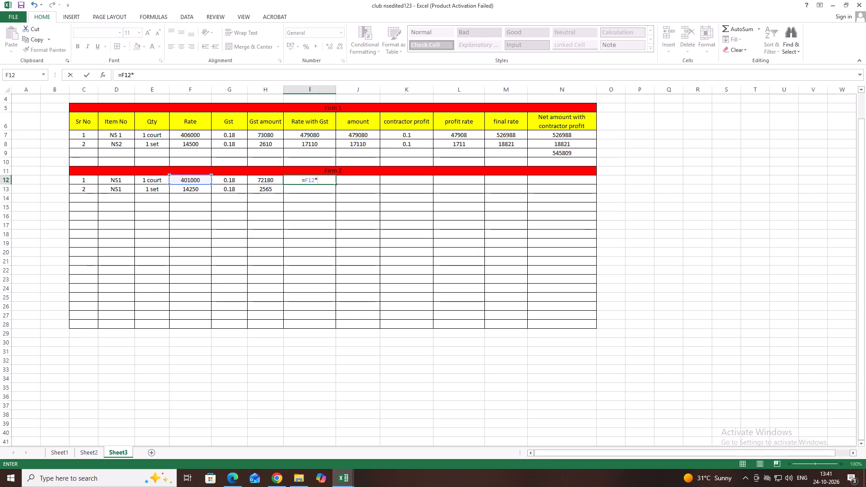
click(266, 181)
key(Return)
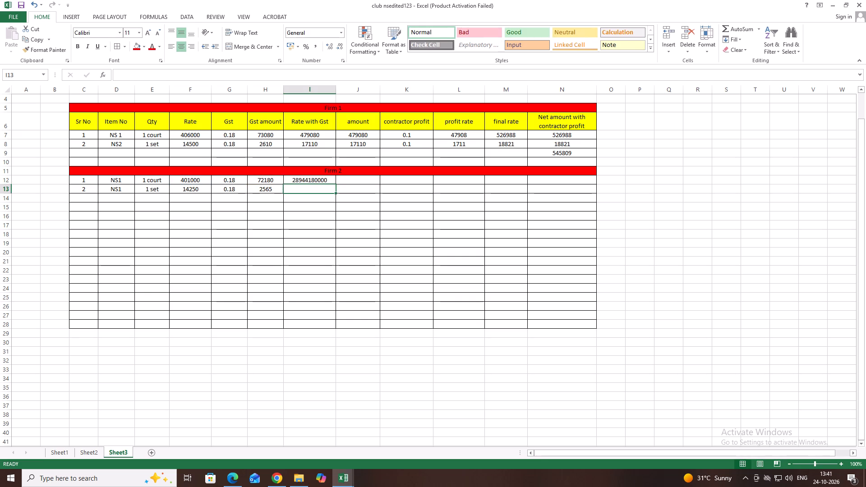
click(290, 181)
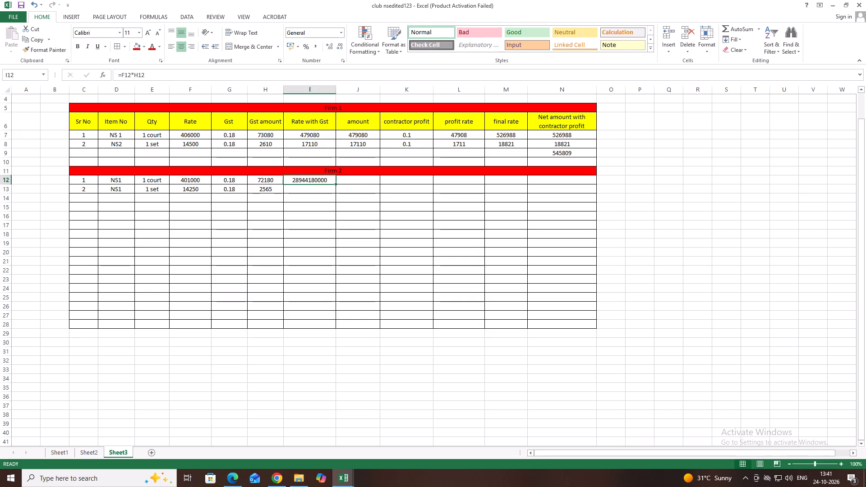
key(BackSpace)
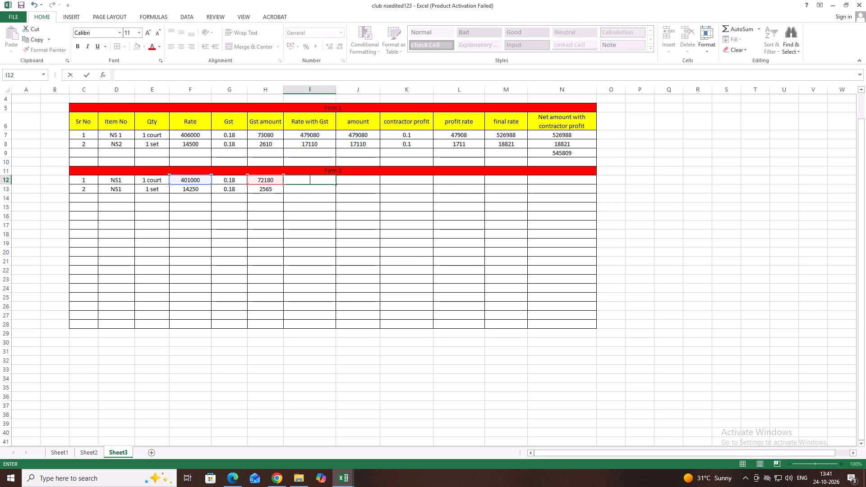
Calculate the rate with GST for both Firm 2 items, using =F12+H12 in I12 and =F13+H13 in I13.
key(equal)
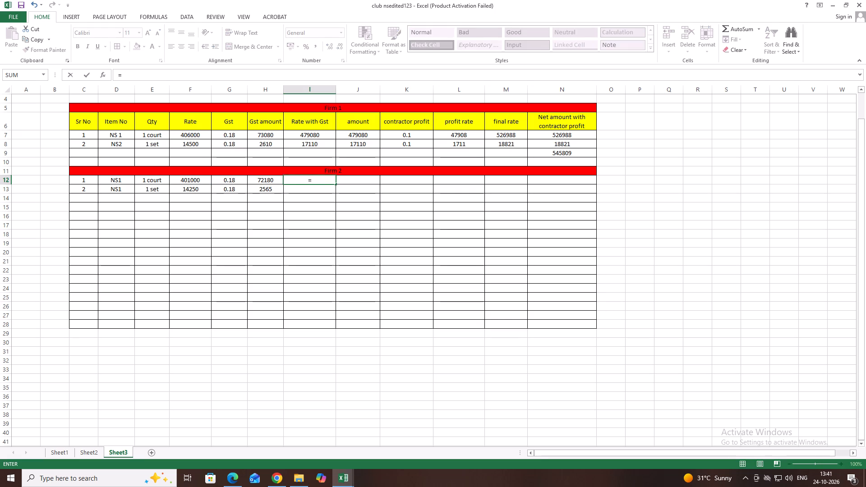
click(186, 178)
key(shift+plus)
click(268, 181)
key(Return)
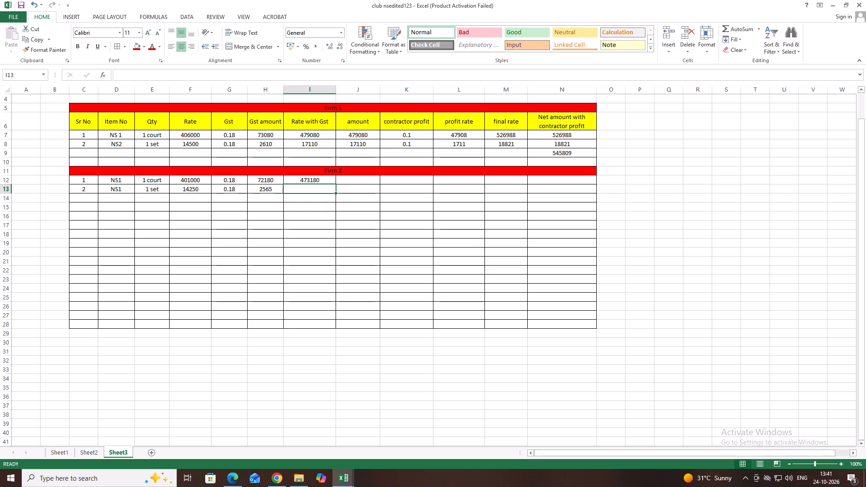
key(equal)
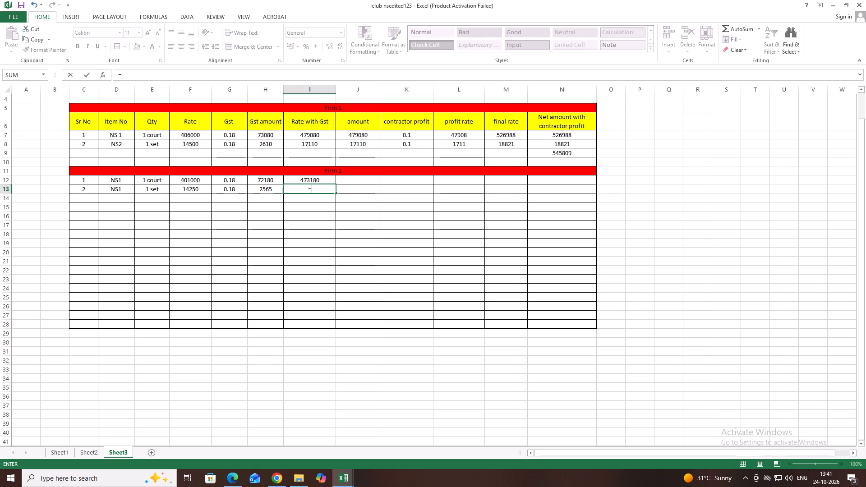
click(198, 187)
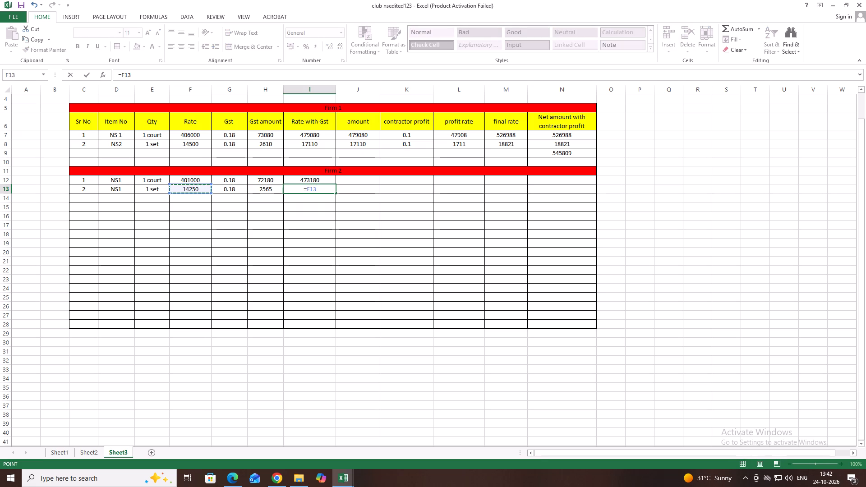
key(shift+plus)
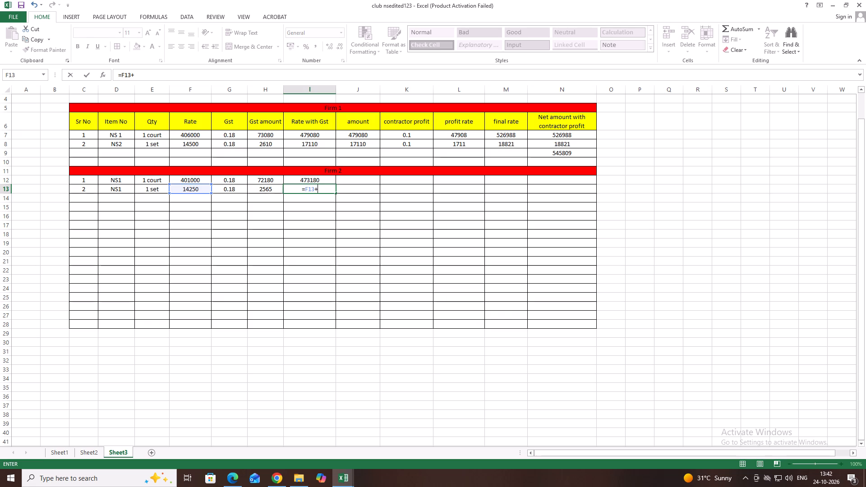
click(267, 190)
key(Return)
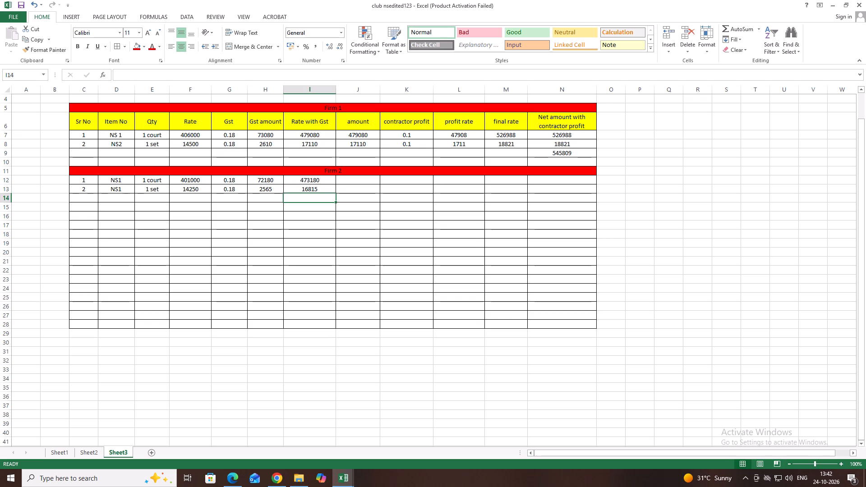
Enter the Firm 2 amounts: 473180 for the first item in J12 and 16815 for the second in J13.
click(349, 181)
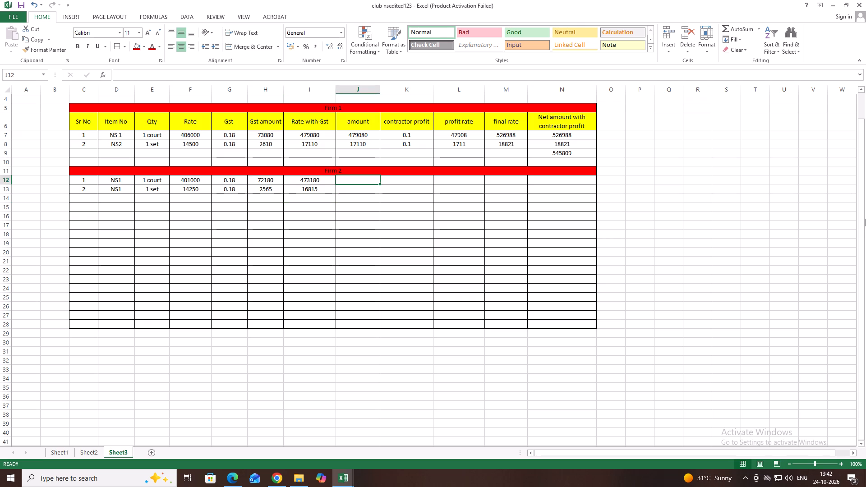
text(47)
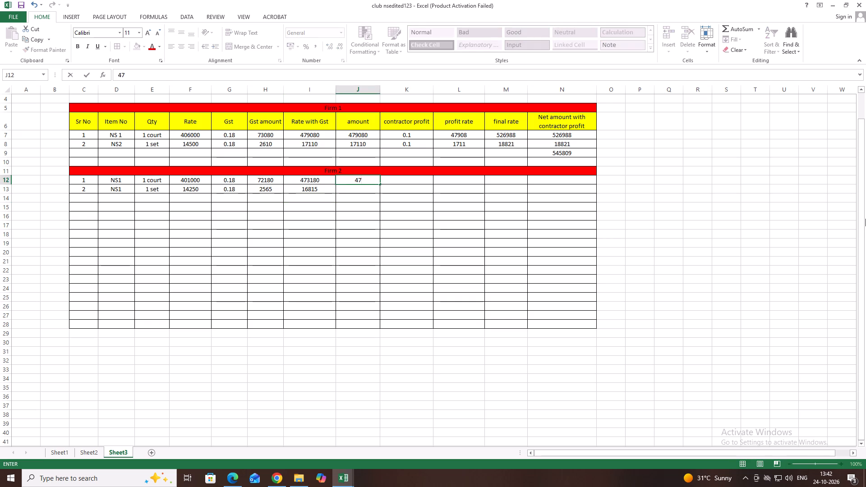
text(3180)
click(357, 188)
text(16815)
Enter a contractor profit of .1 for both Firm 2 items in K12:K13.
click(404, 176)
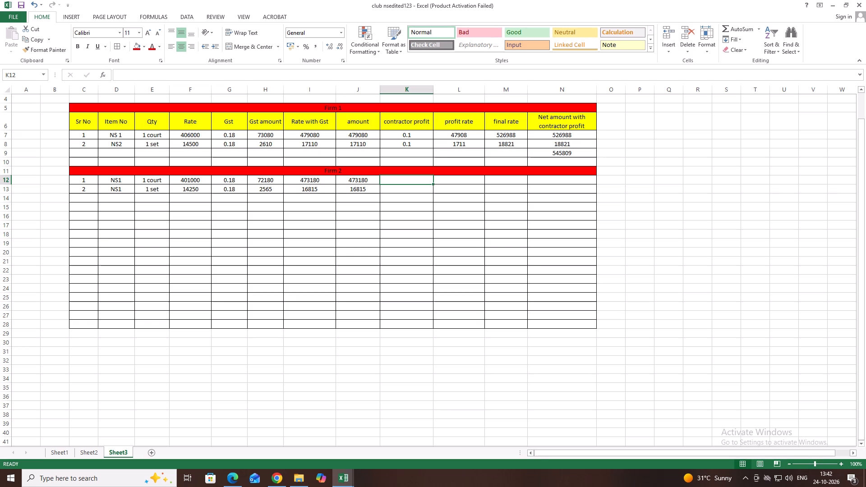
click(409, 191)
click(404, 178)
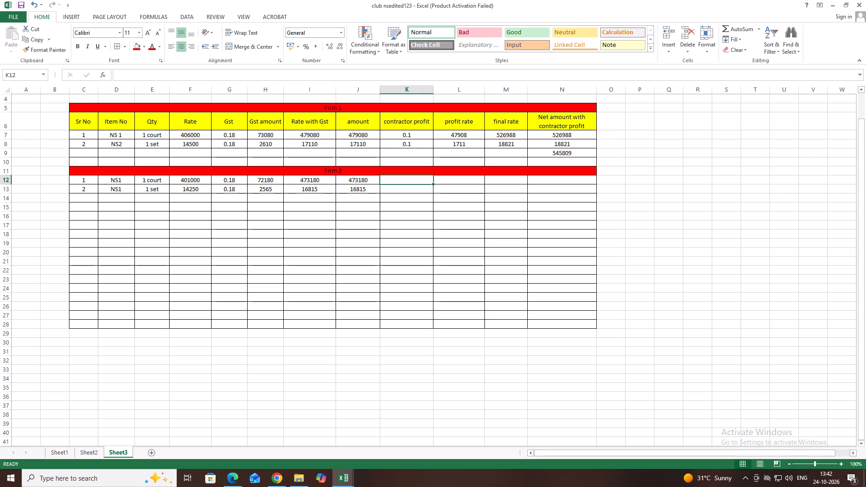
text(.1)
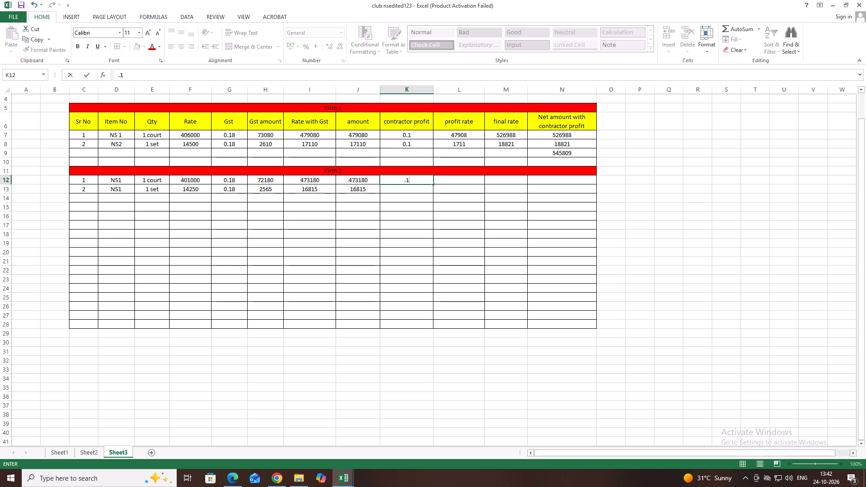
key(Down)
text(.1)
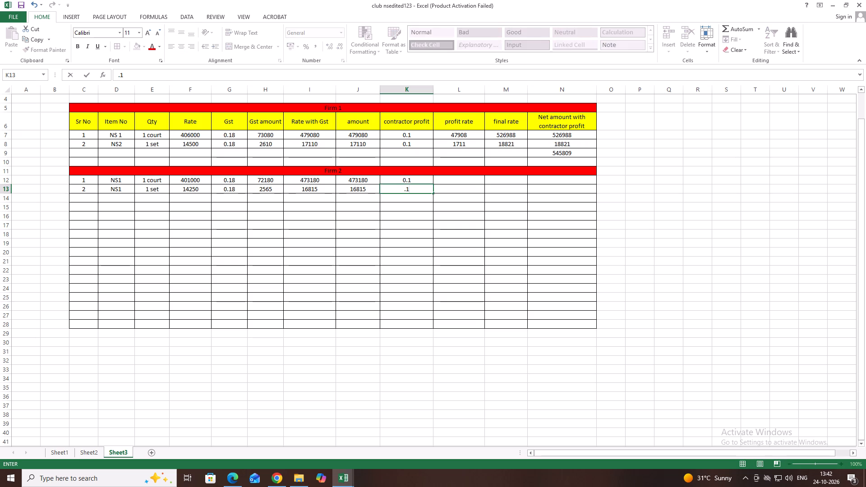
Calculate the first Firm 2 item's profit rate in L12 with =I12*K12.
click(454, 181)
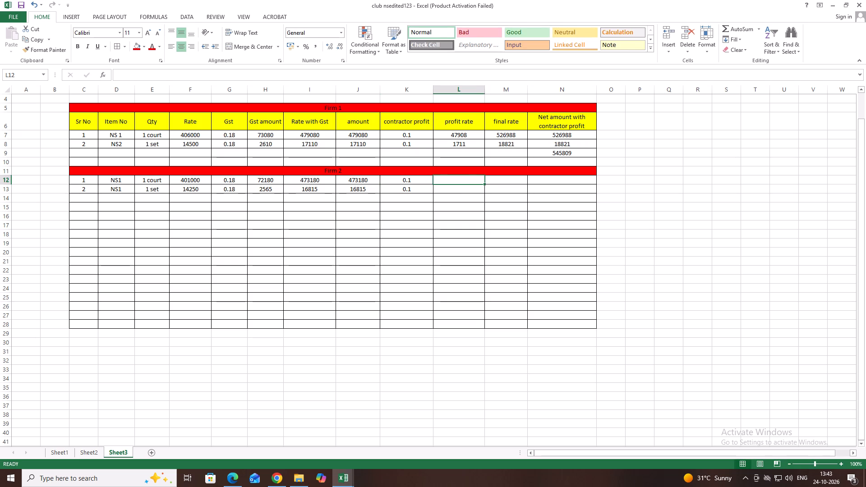
key(minus)
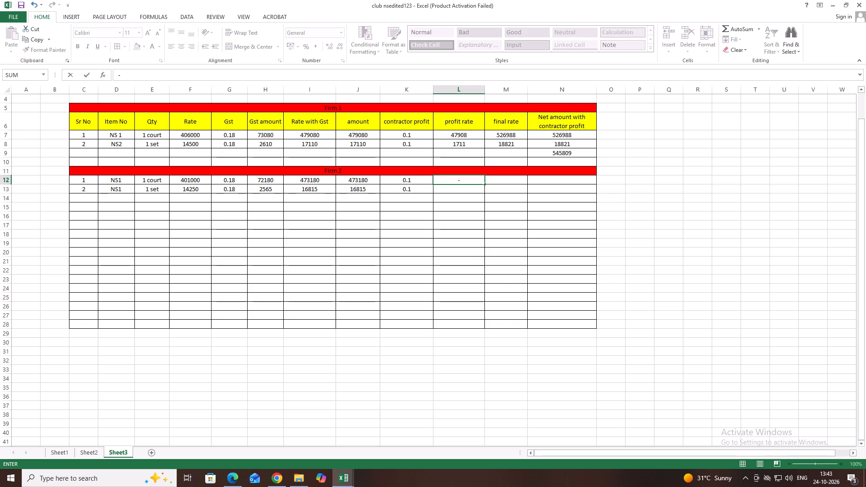
key(BackSpace)
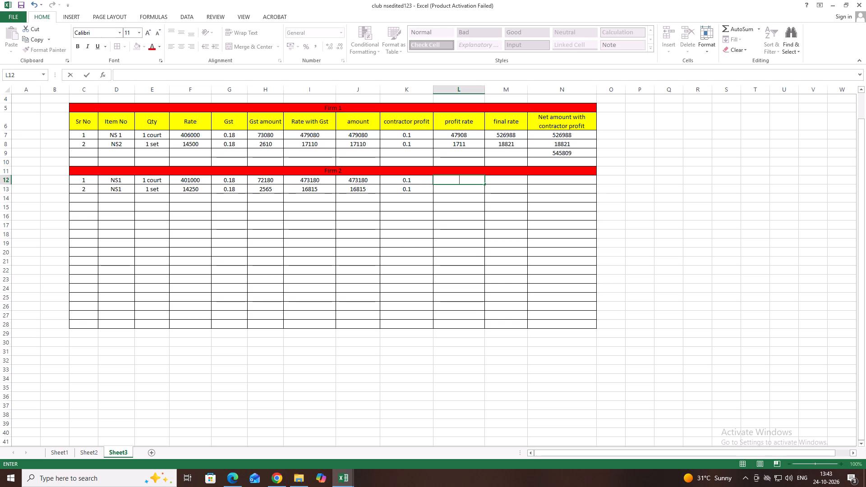
key(equal)
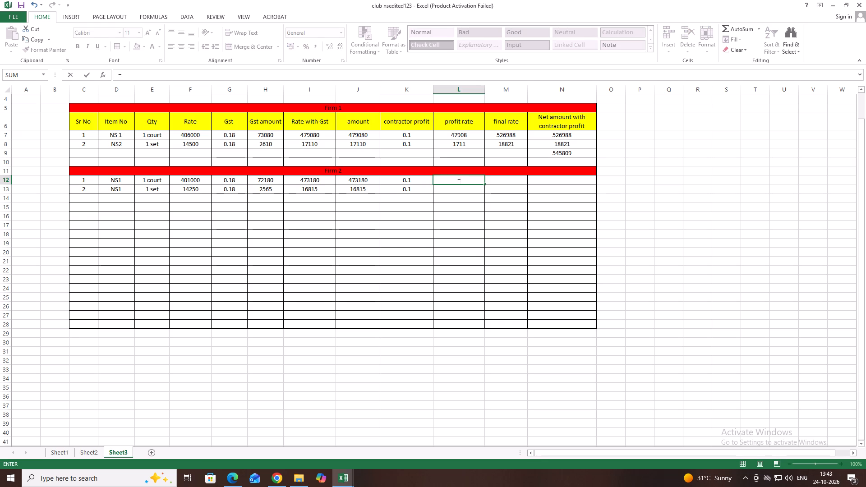
click(311, 182)
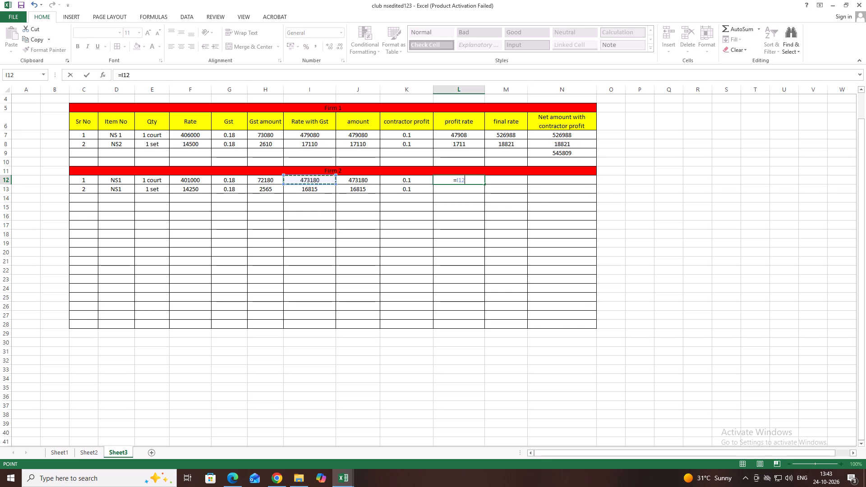
key(shift+asterisk)
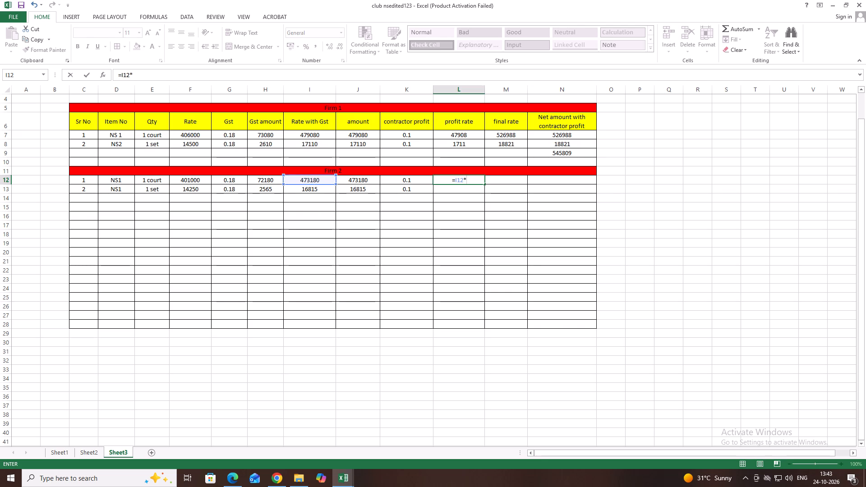
click(415, 184)
key(Return)
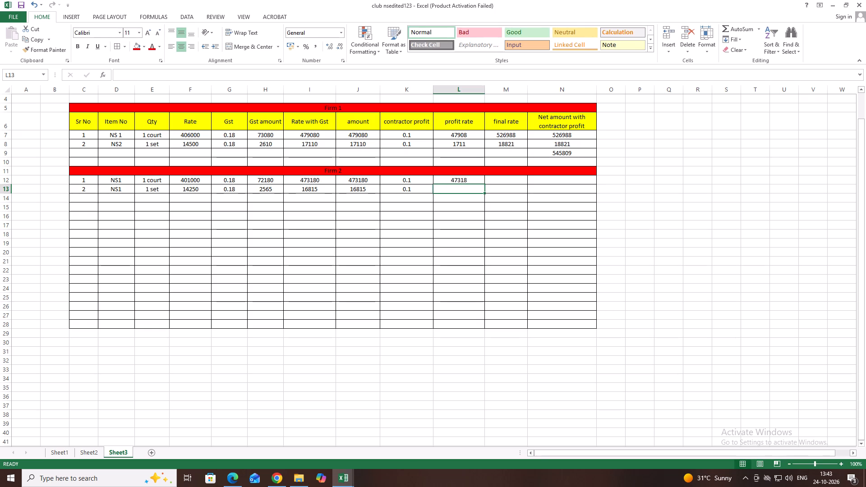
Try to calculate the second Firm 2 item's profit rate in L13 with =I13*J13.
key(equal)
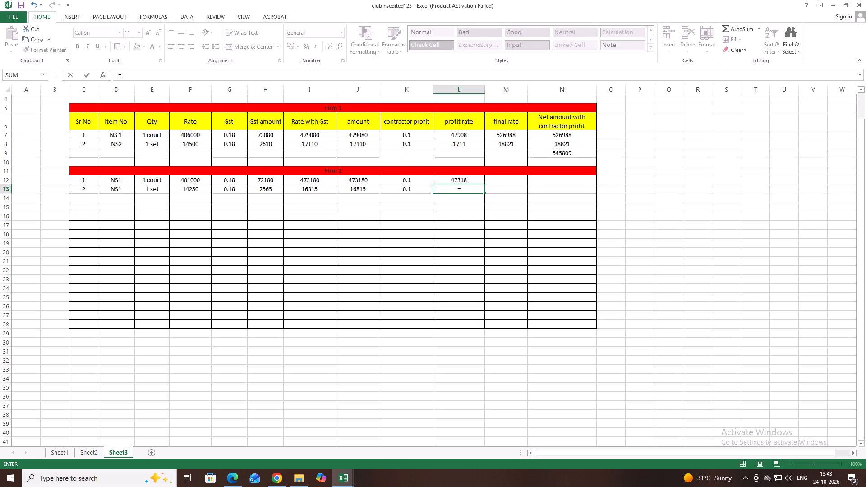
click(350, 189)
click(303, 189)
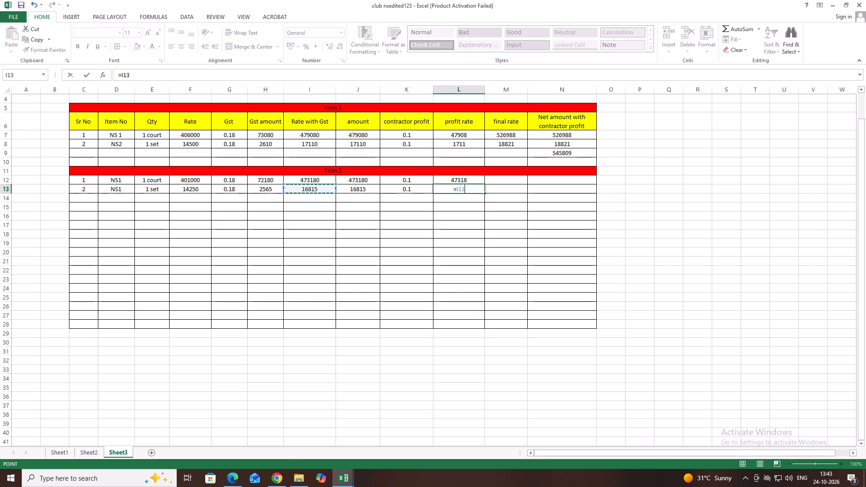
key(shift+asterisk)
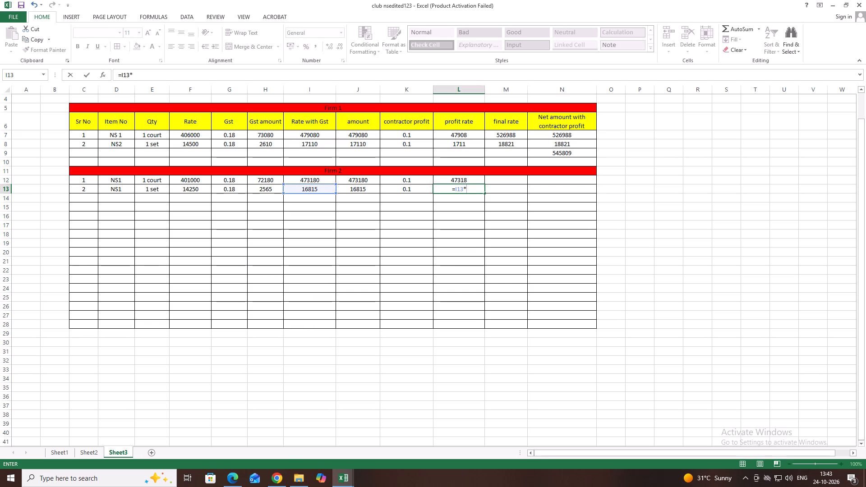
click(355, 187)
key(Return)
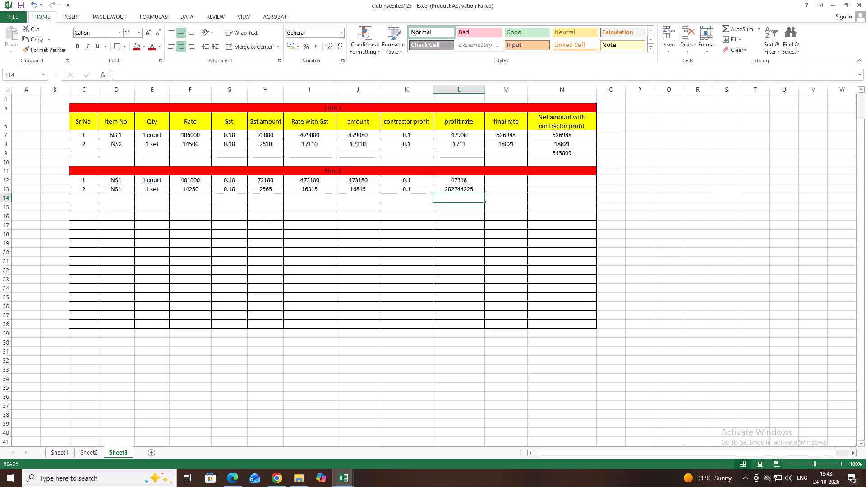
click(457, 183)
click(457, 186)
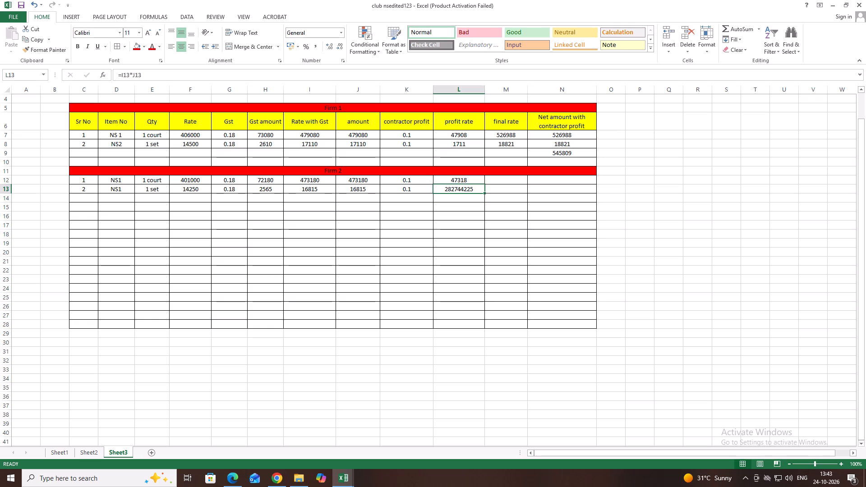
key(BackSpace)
Calculate the second Firm 2 item's profit rate in L13 with =I13*K13.
click(416, 191)
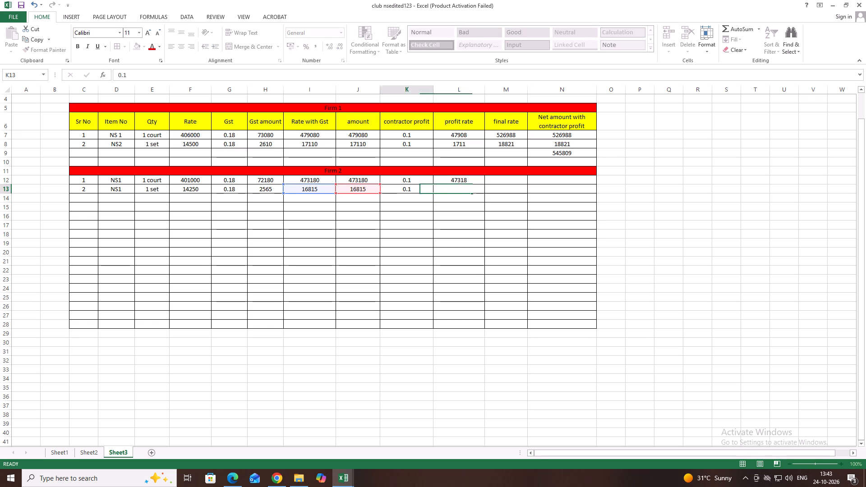
click(466, 191)
key(equal)
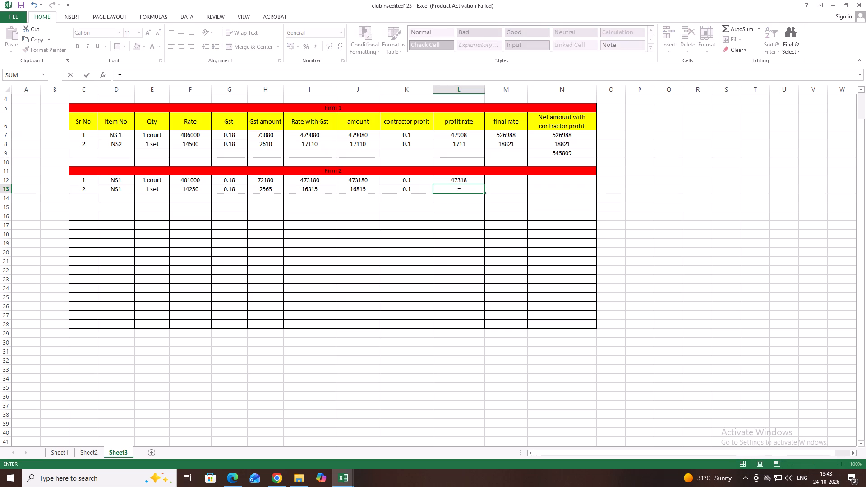
click(301, 190)
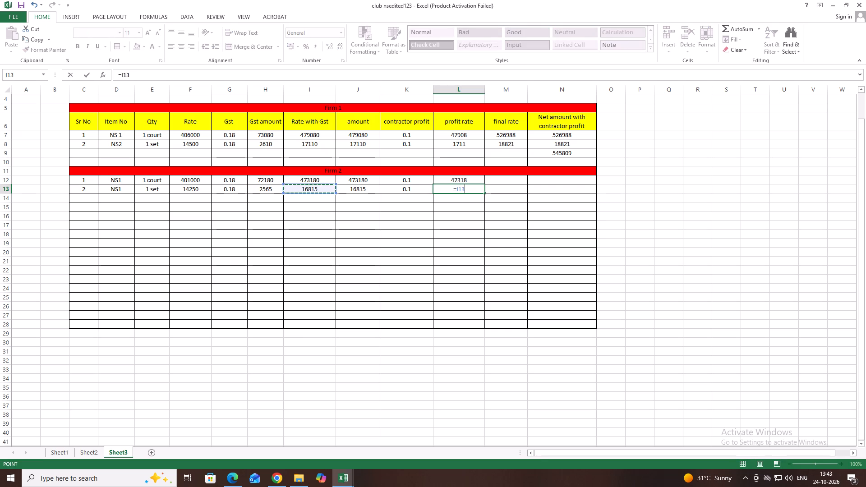
key(shift+asterisk)
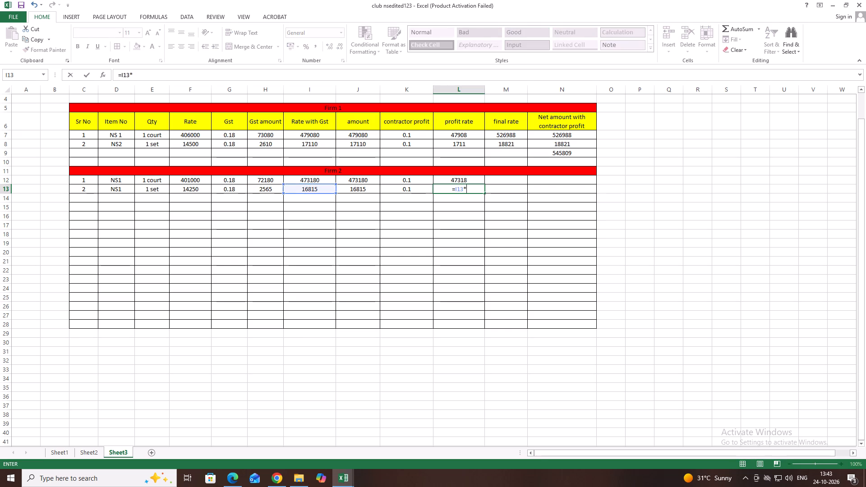
click(408, 187)
key(Return)
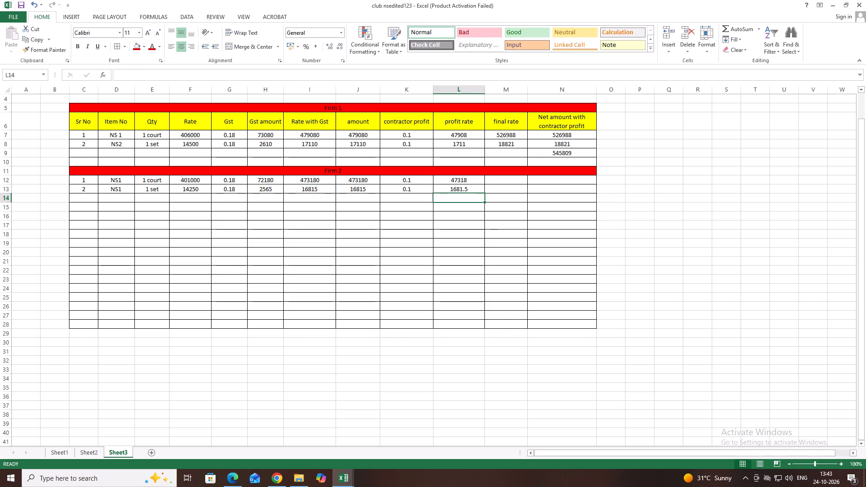
Calculate the Firm 2 final rates with =I12+L12 in M12 and fill the formula down to M13.
click(496, 182)
key(equal)
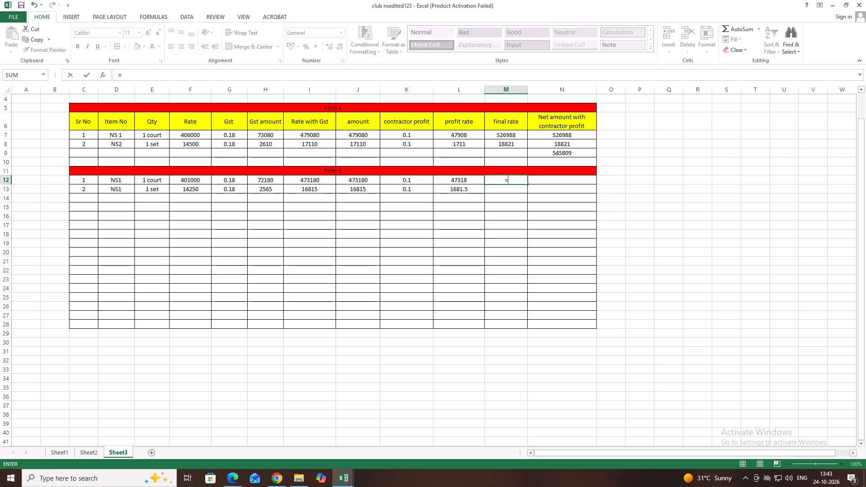
click(305, 179)
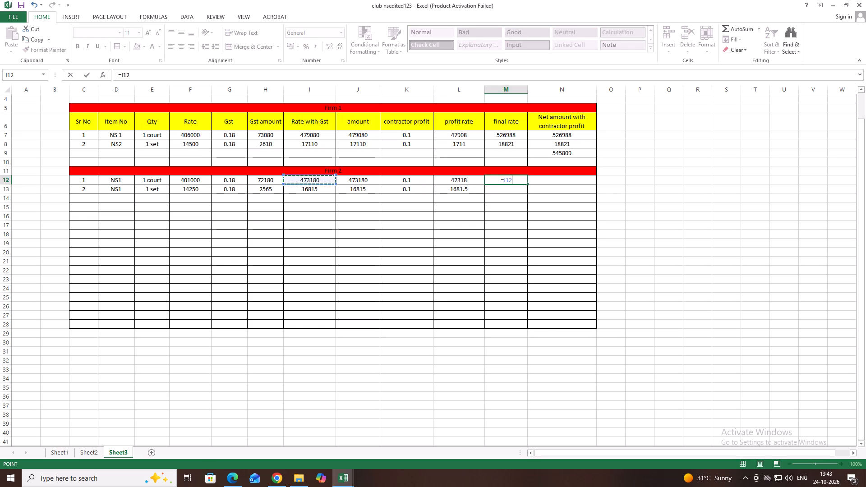
key(shift+plus)
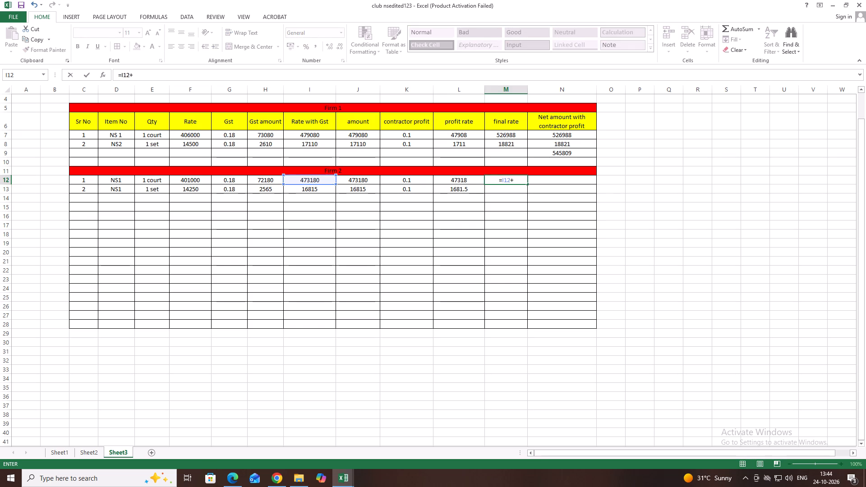
click(457, 181)
key(Return)
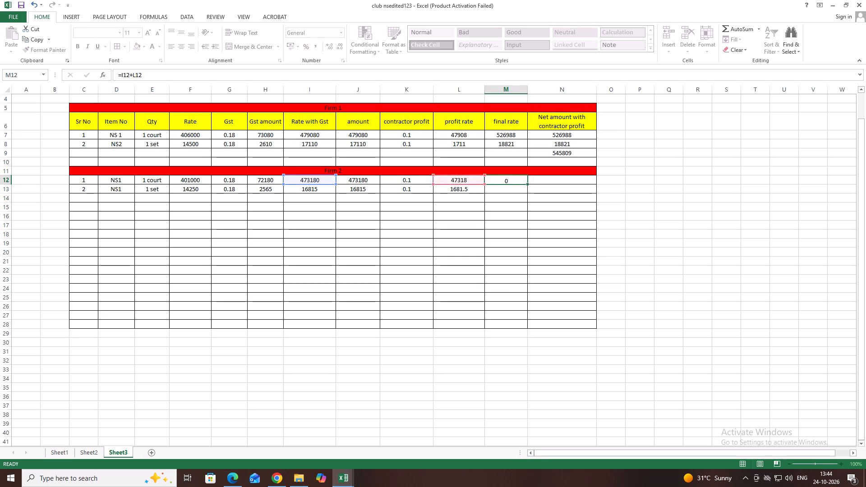
click(307, 189)
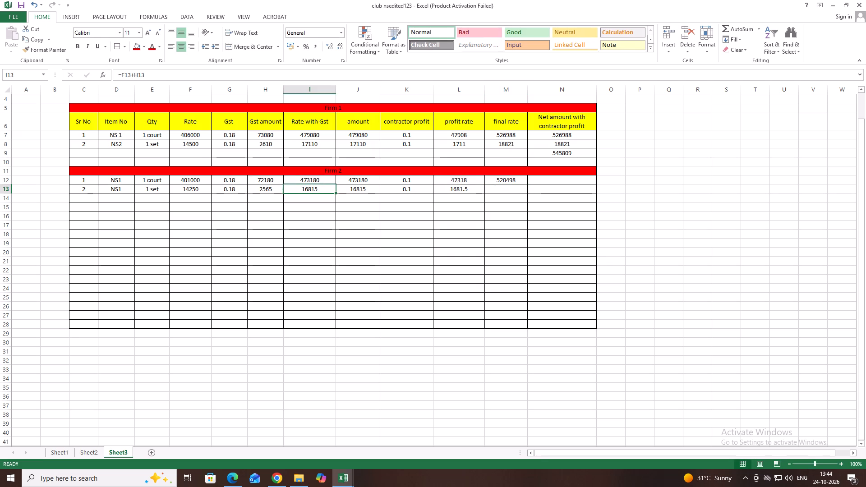
click(503, 178)
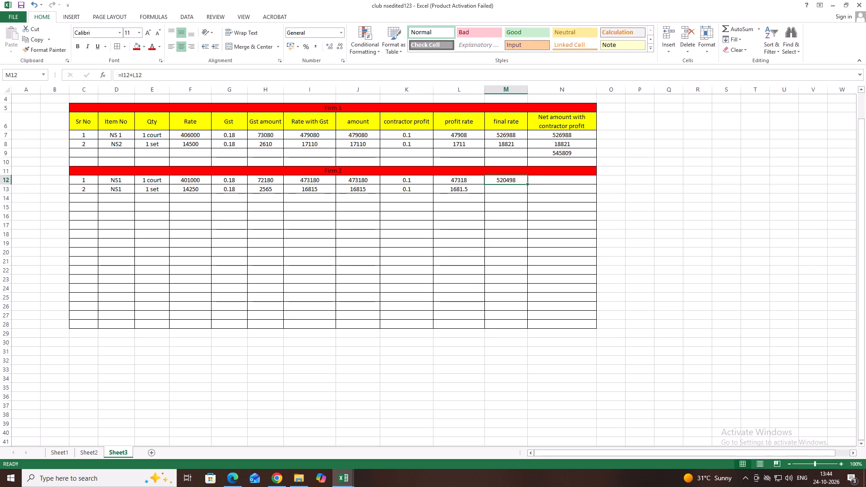
drag(528, 184, 526, 189)
Enter 520498 in N12 as the first Firm 2 item's net amount with contractor profit.
click(543, 180)
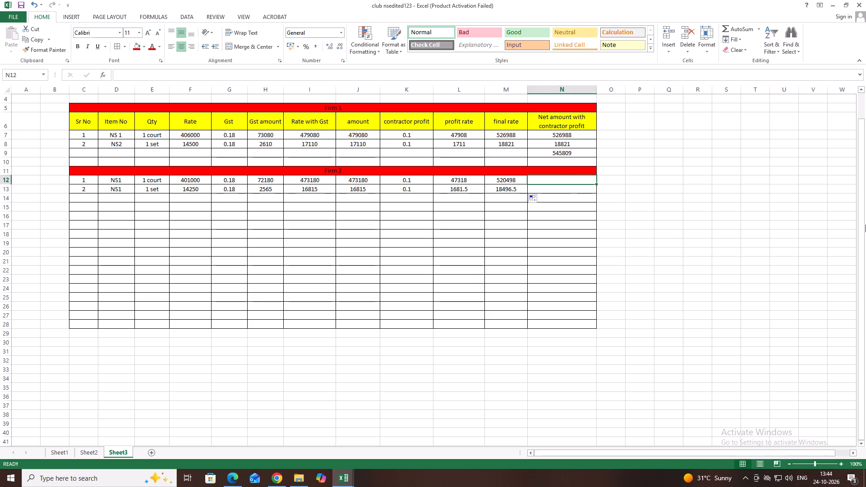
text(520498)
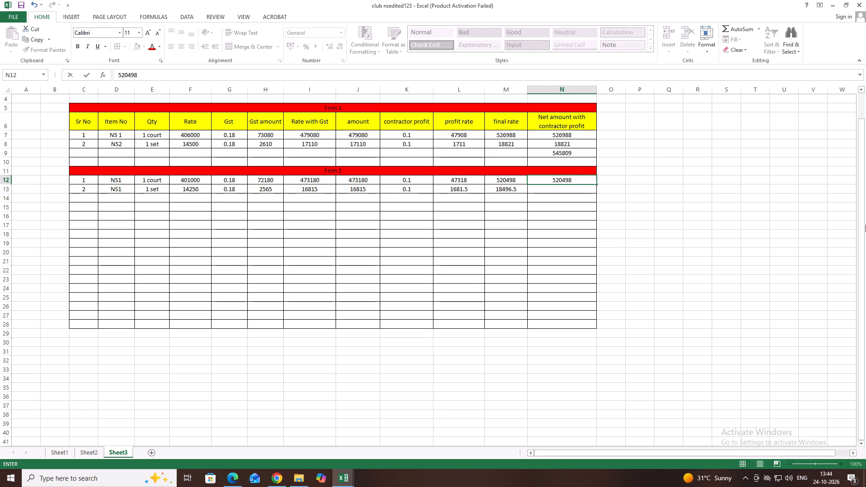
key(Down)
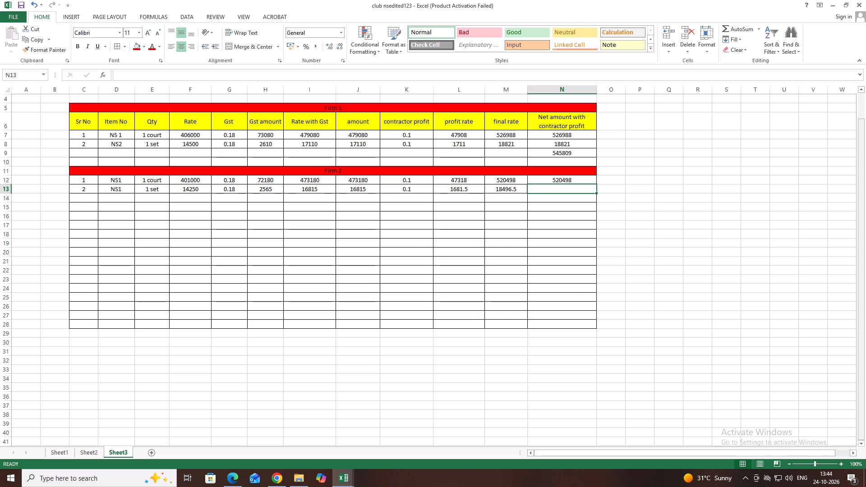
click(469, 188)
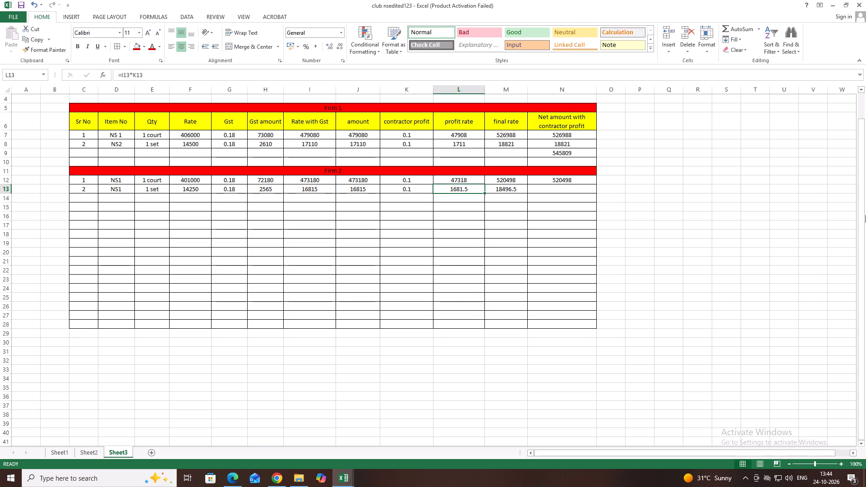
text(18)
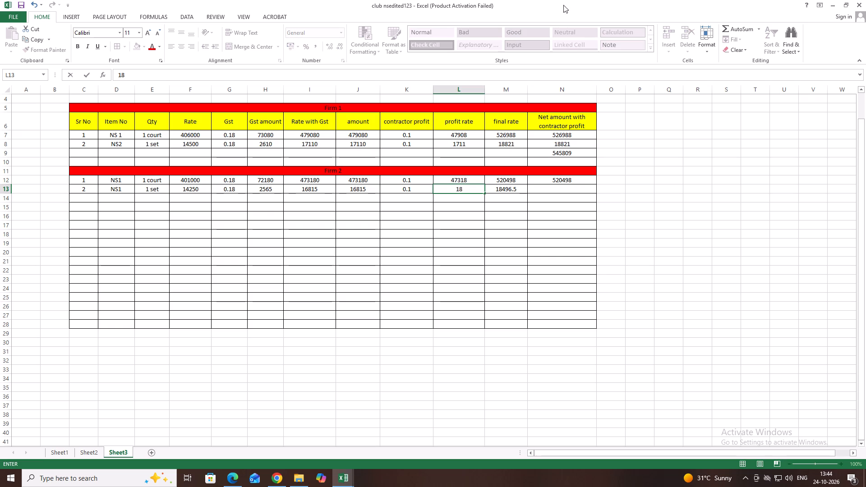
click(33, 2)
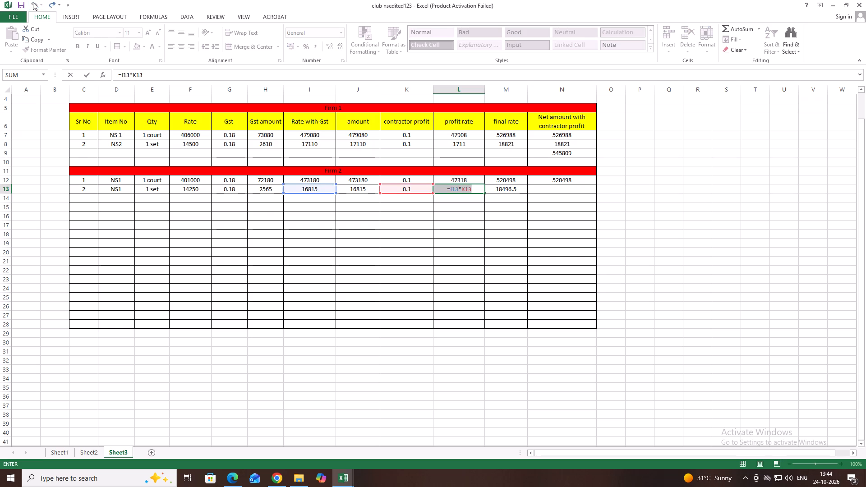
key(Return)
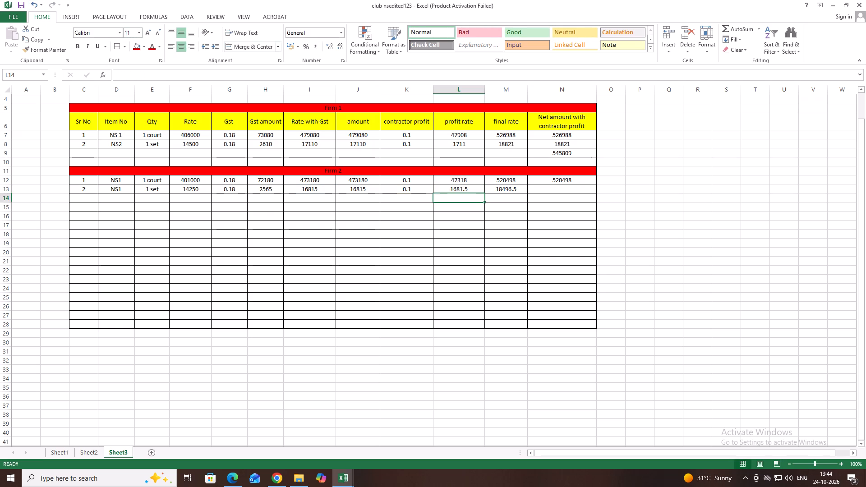
Enter 18496.5 in N13 as the second Firm 2 item's net amount with contractor profit.
click(552, 190)
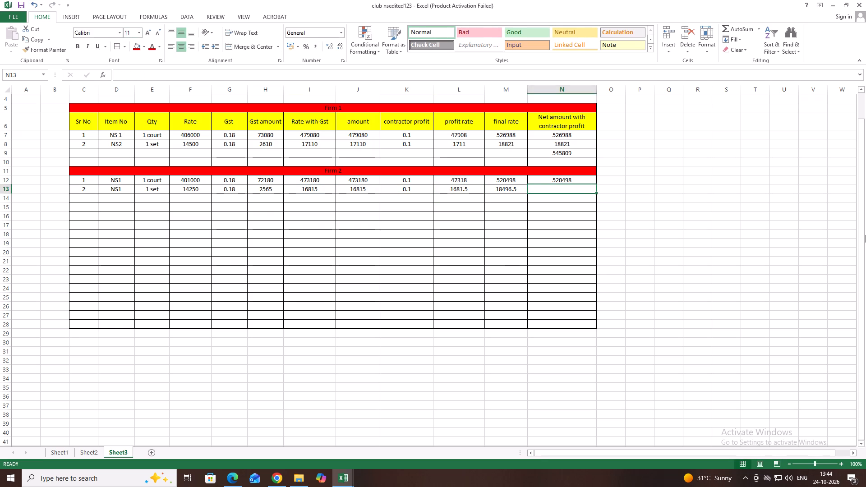
text(18496.)
key(5)
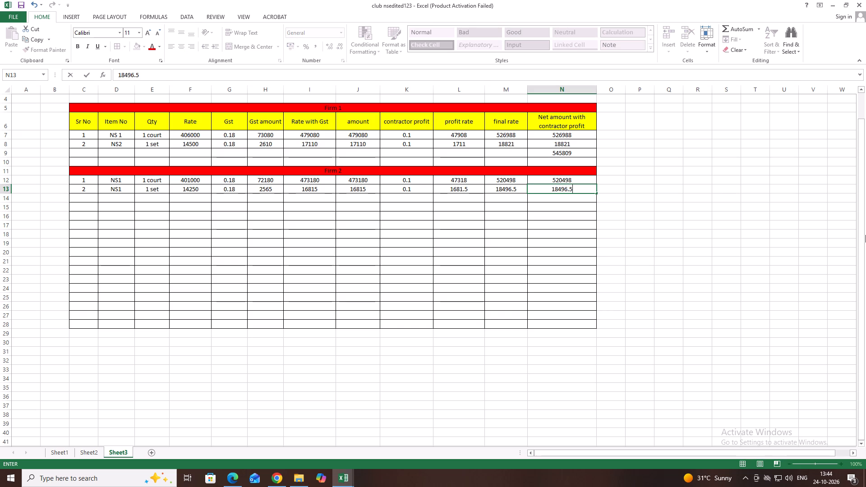
Total the Firm 2 net amounts in N14 with =SUM(N12:N13).
click(554, 195)
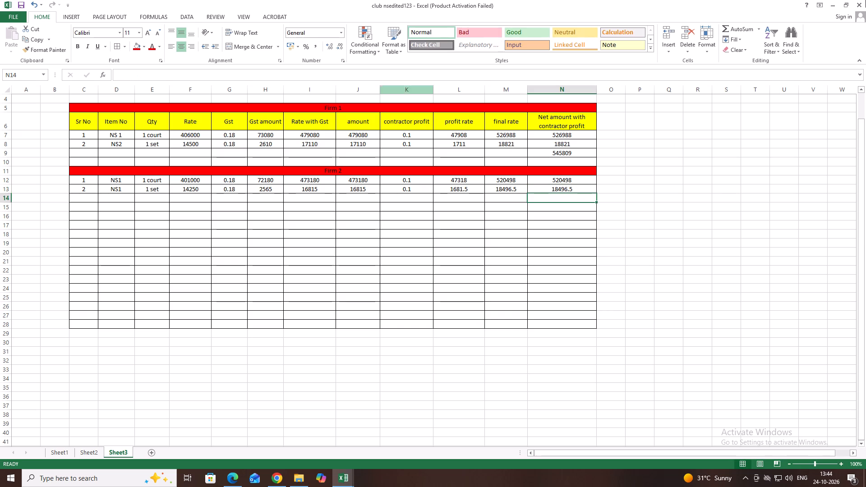
click(742, 26)
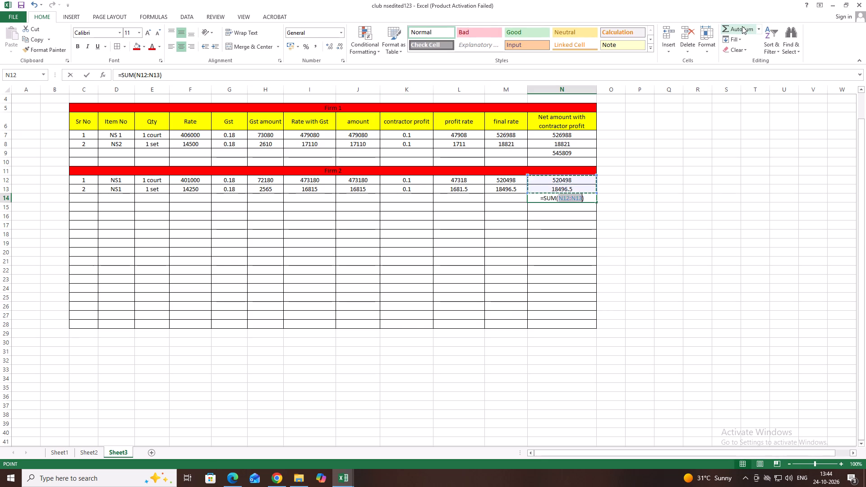
key(Return)
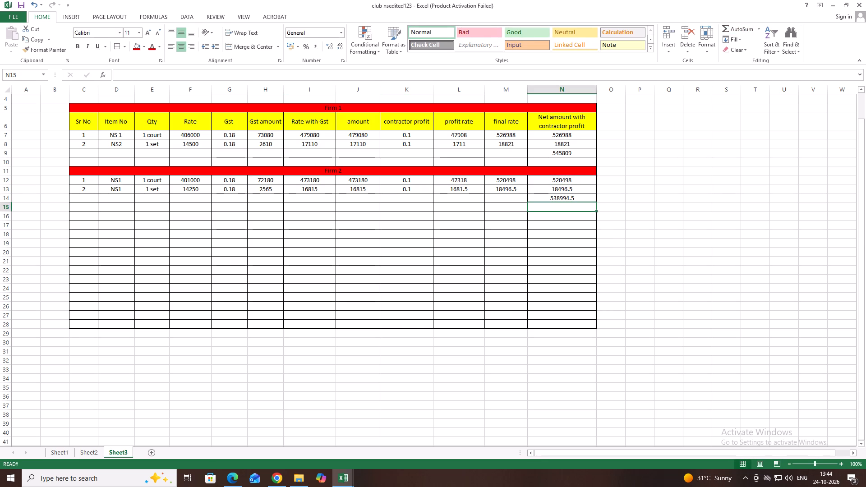
Merge and centre C16:N16 and fill it red as the next firm's heading row.
drag(96, 208, 212, 212)
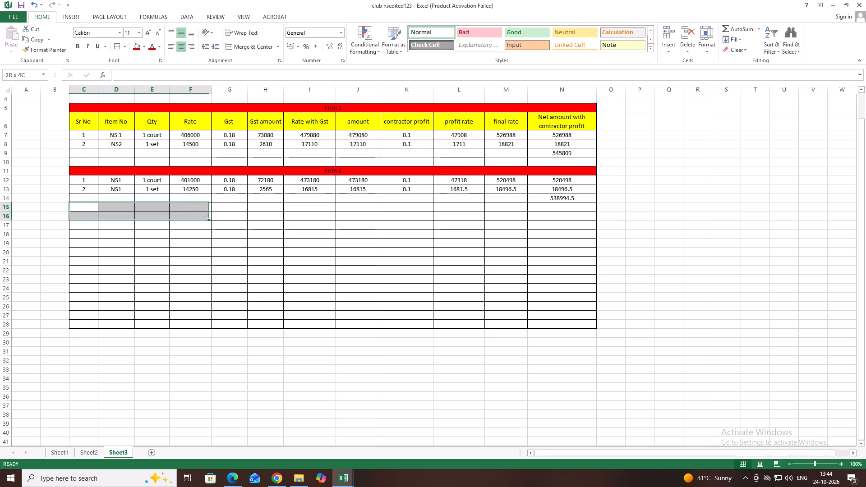
drag(212, 212, 530, 226)
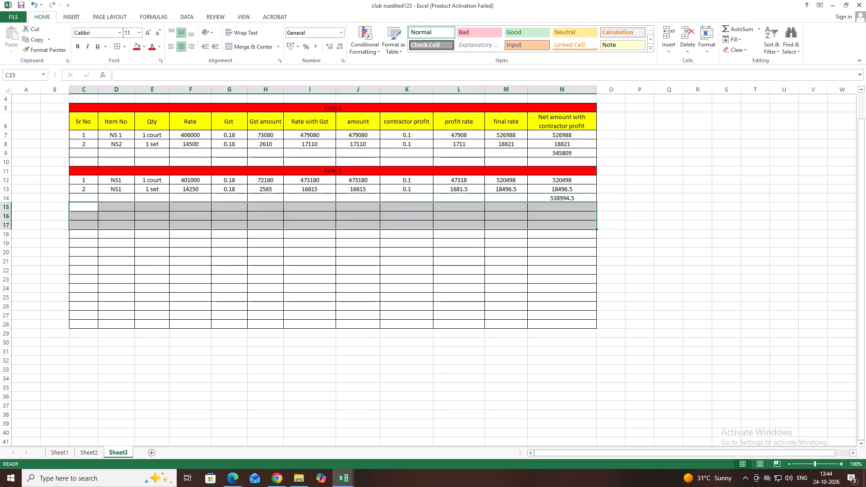
click(215, 226)
drag(91, 218, 440, 216)
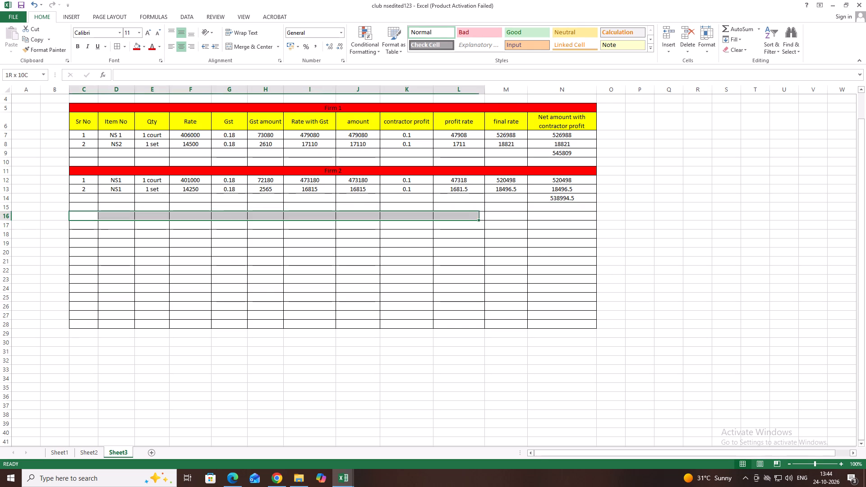
drag(440, 216, 556, 218)
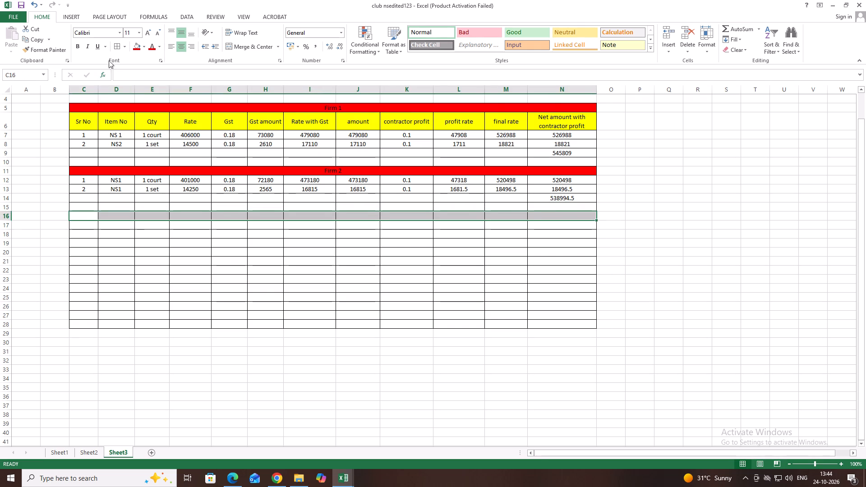
click(242, 49)
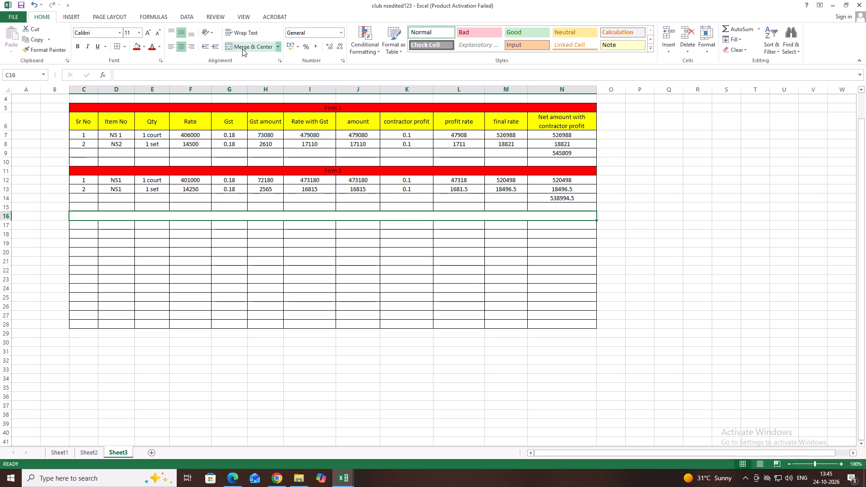
click(146, 46)
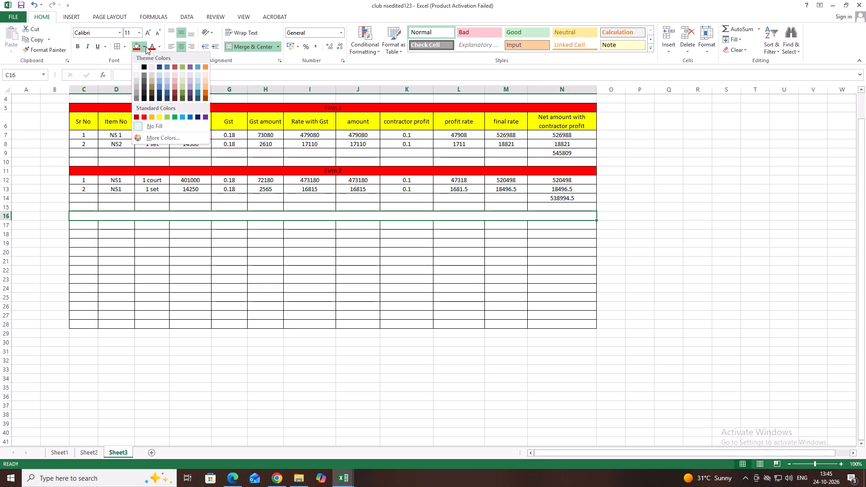
click(146, 115)
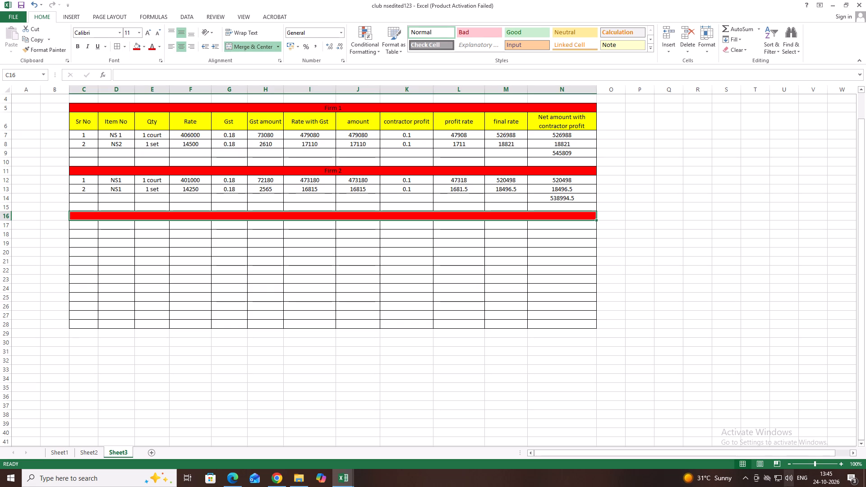
Label the red heading row in C16 as Firm 3.
text(Firm 3)
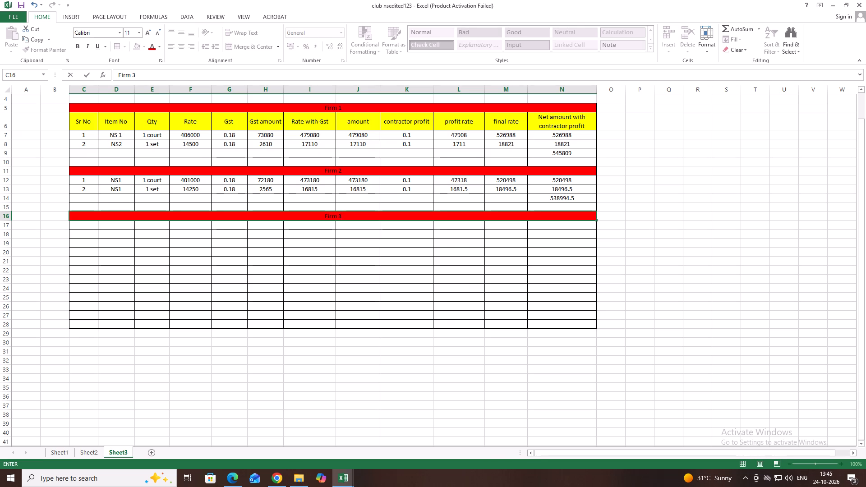
Fill C17:D18 with serial numbers 1 and 2 and item numbers NS1 and Ns2 for Firm 3.
click(88, 226)
key(1)
key(Down)
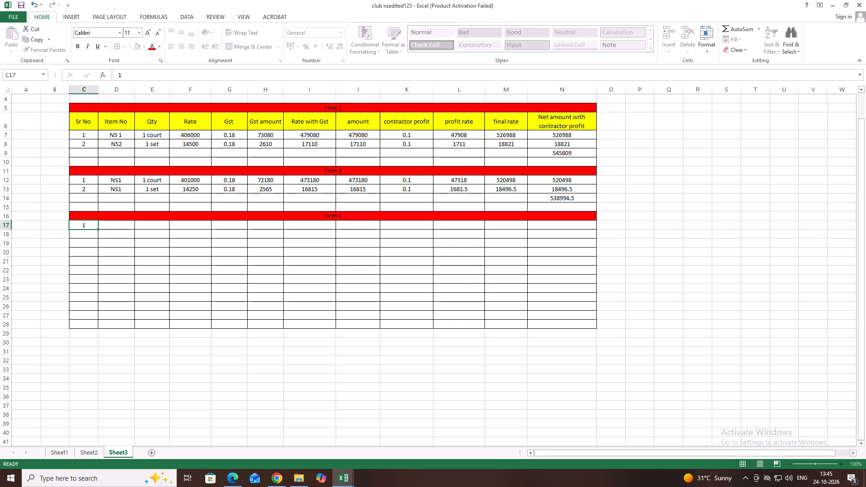
key(2)
click(125, 228)
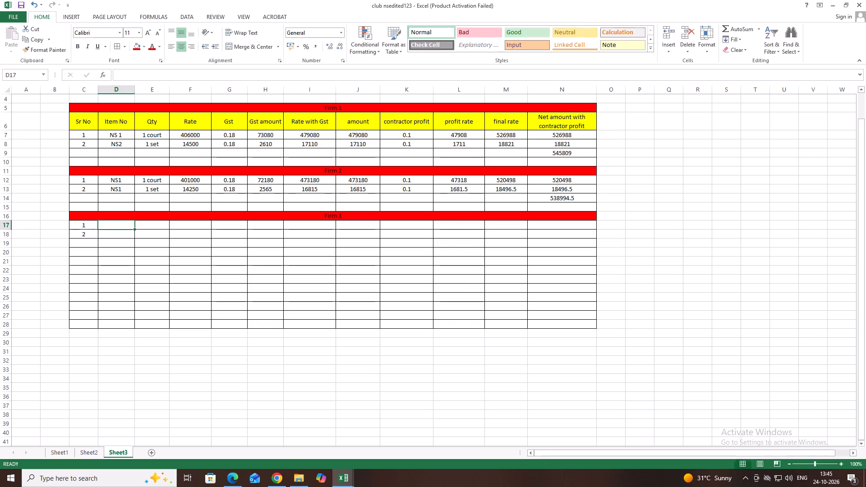
text(NS)
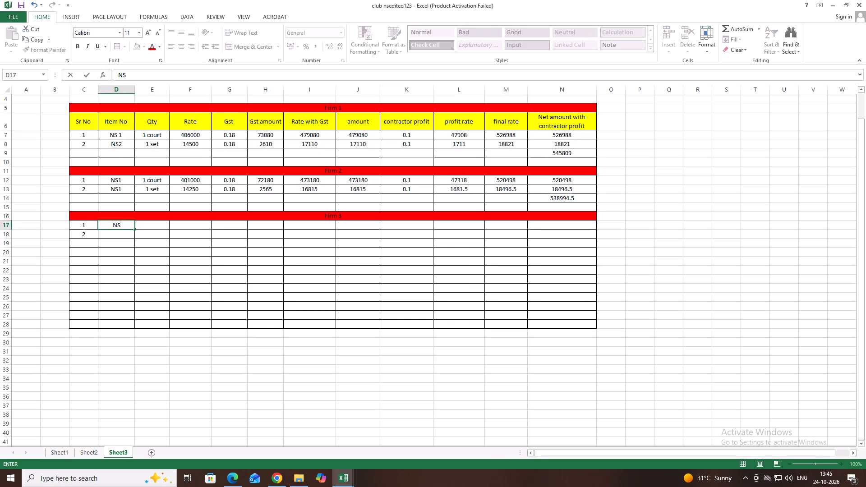
key(1)
key(Down)
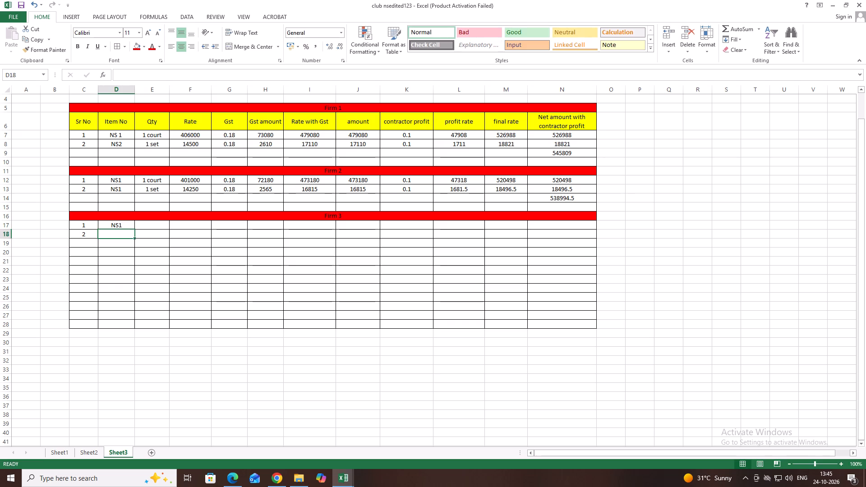
text(Ns2)
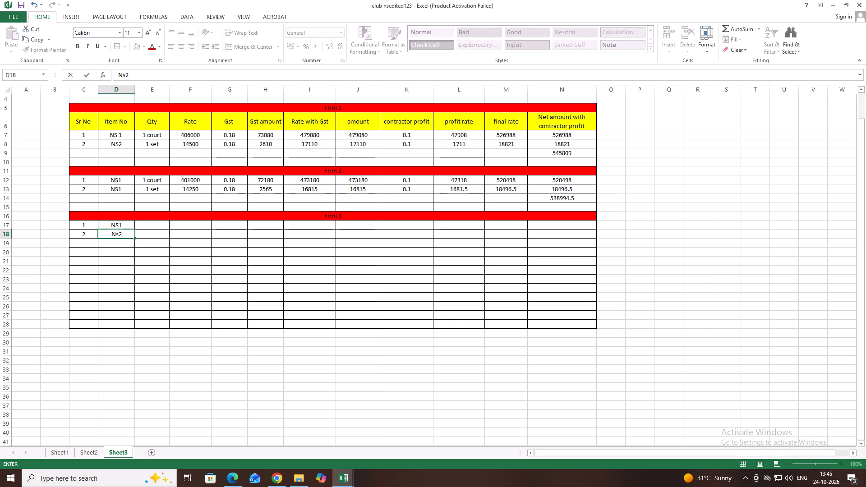
Copy the Firm 1 quantities from E7:E8 into E17:E18 for the Firm 3 items.
click(149, 222)
drag(159, 134, 158, 141)
key(ctrl+c)
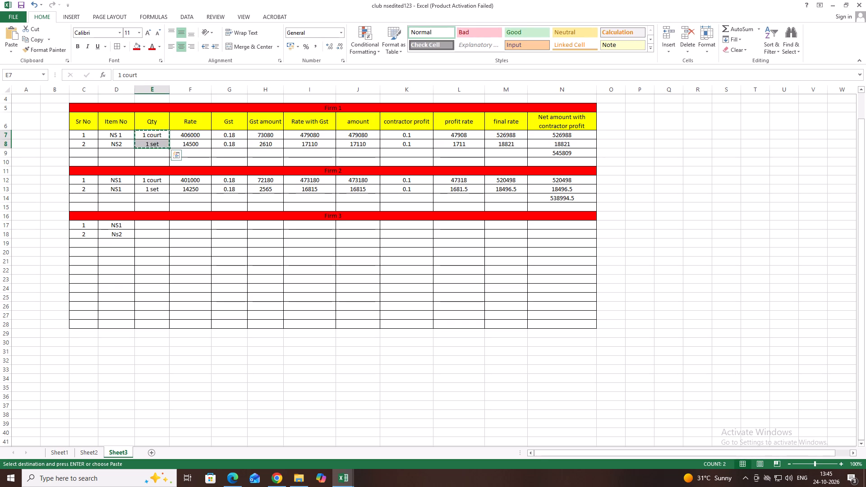
drag(151, 221, 149, 234)
key(ctrl+v)
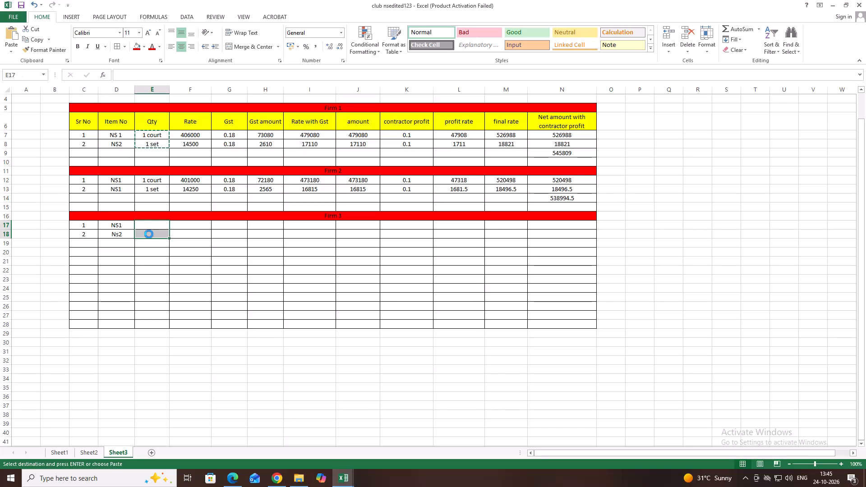
Enter the Firm 3 rates, 411000 in F17 and 14750 in F18.
click(201, 226)
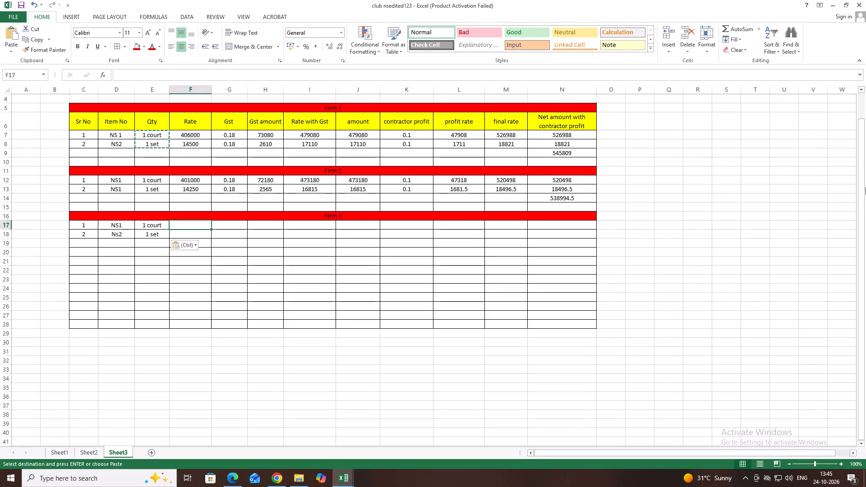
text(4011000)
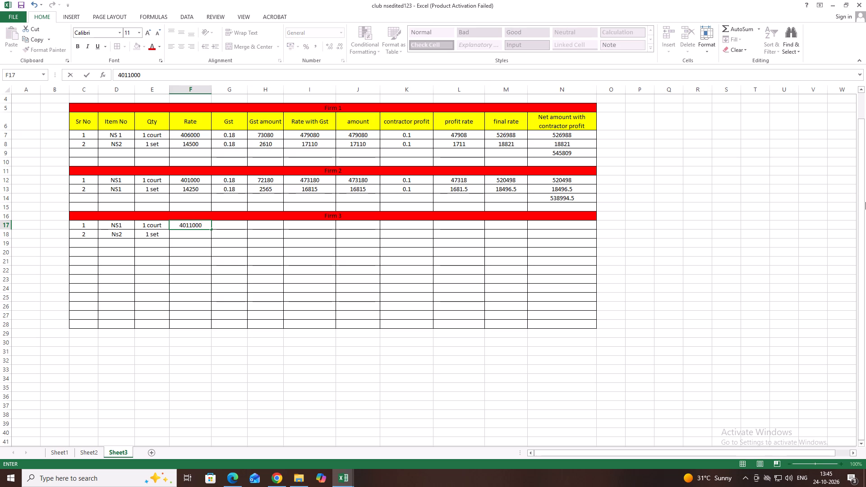
click(185, 226)
key(BackSpace)
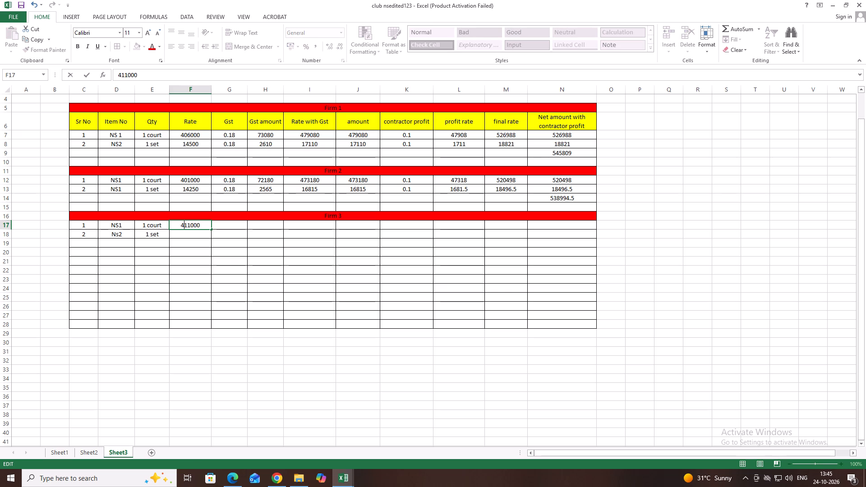
click(192, 234)
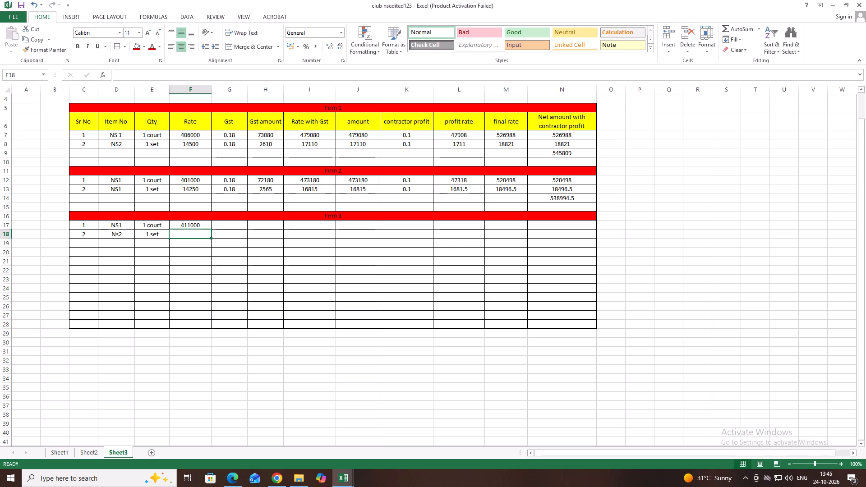
text(14750)
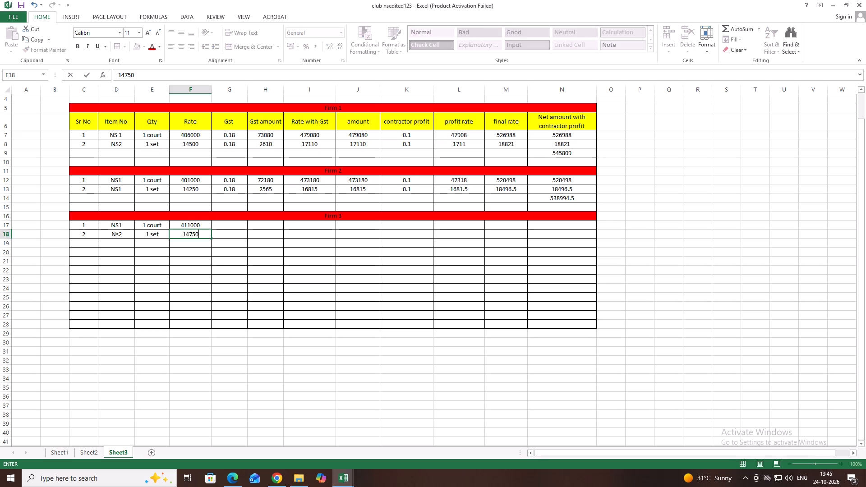
Enter .18 as the Gst for both Firm 3 items in G17 and G18.
click(229, 229)
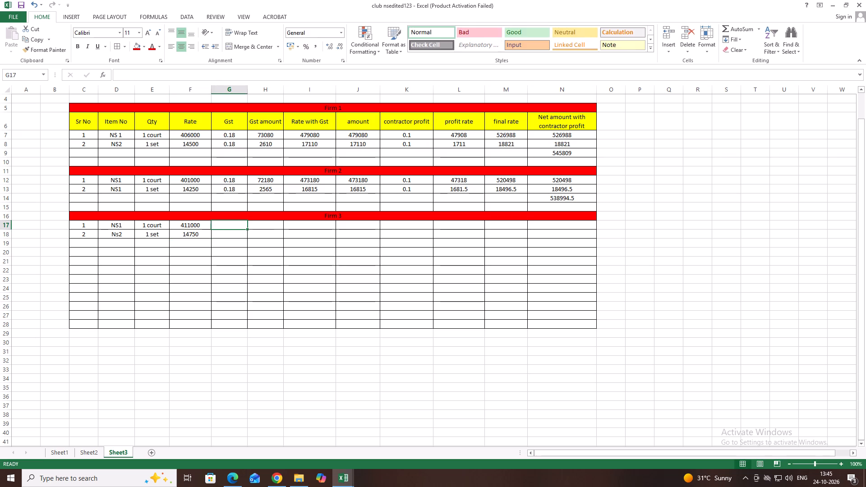
key(period)
text(18)
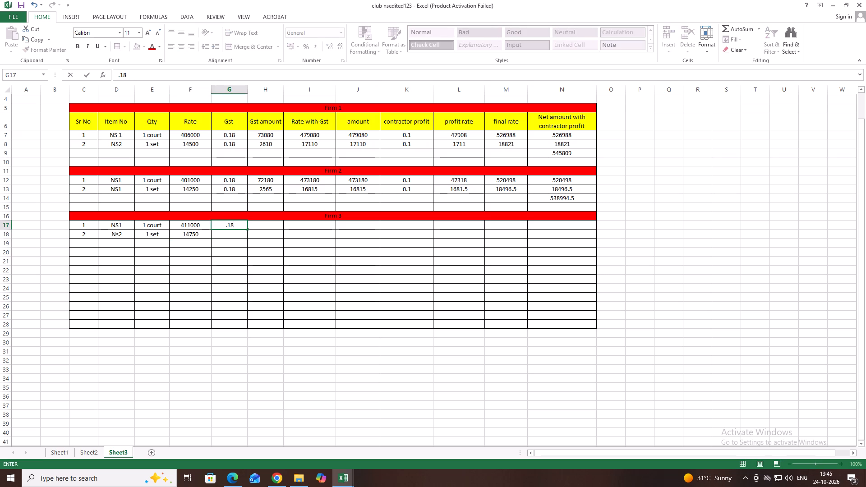
click(232, 235)
text(.18)
Calculate the Firm 3 Gst amount in H17 with =F17*G17 and fill the formula down to H18.
click(258, 226)
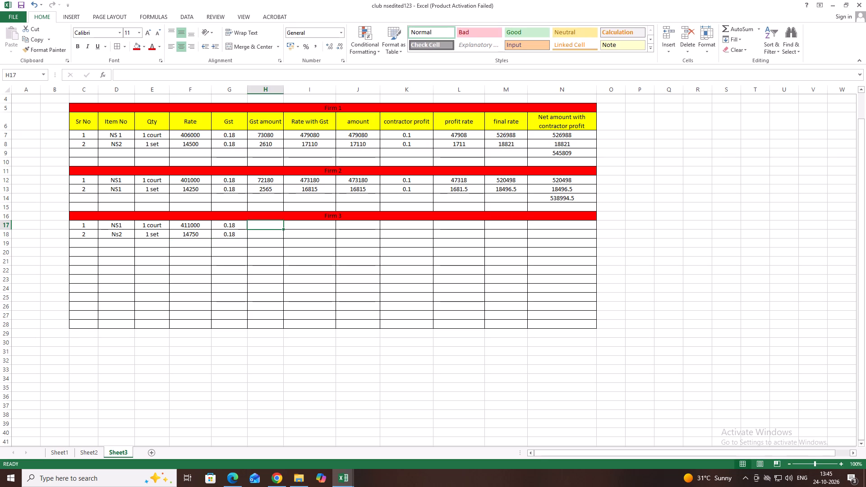
key(equal)
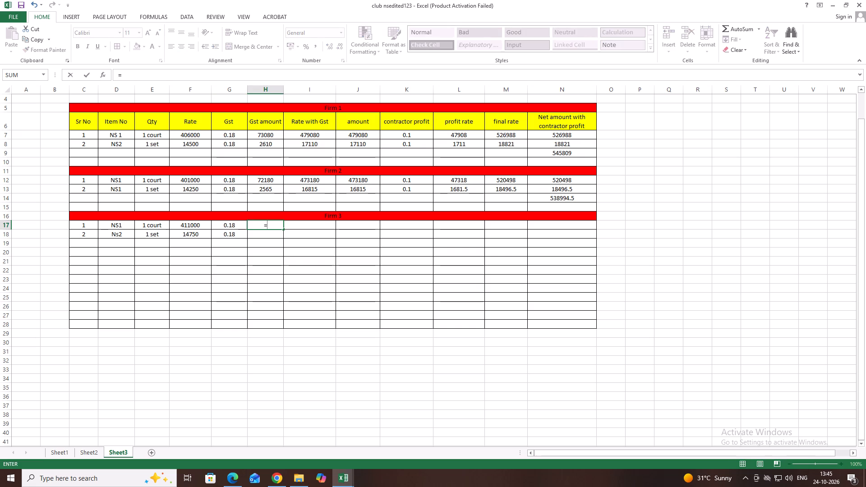
click(193, 223)
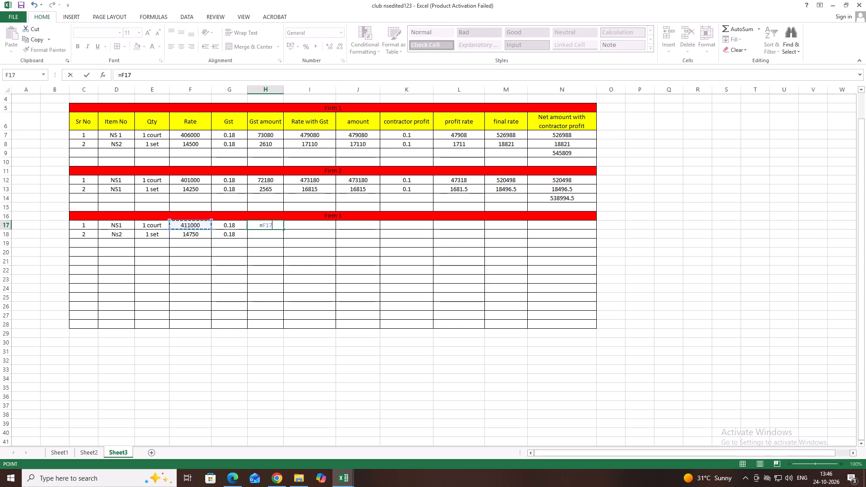
key(shift+asterisk)
click(239, 225)
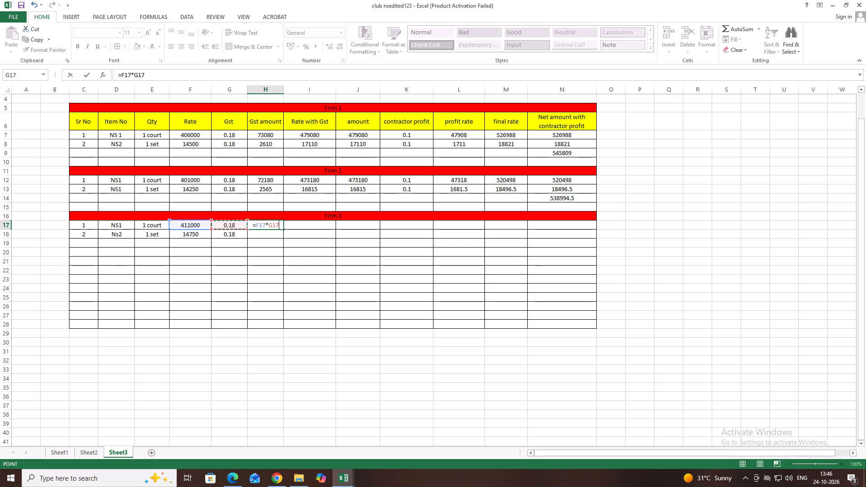
key(Return)
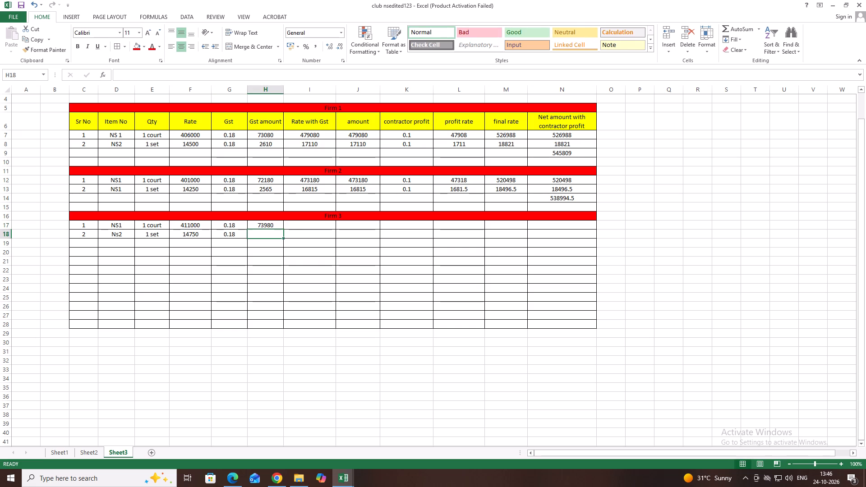
click(276, 226)
drag(283, 230, 282, 231)
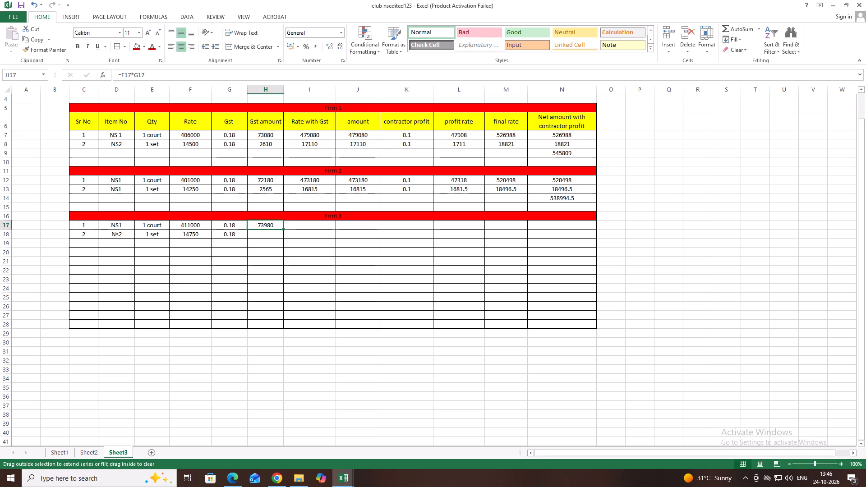
drag(282, 231, 281, 238)
Calculate the Firm 3 rate with Gst in I17 with =F17+H17 and fill the formula down to I18.
click(300, 224)
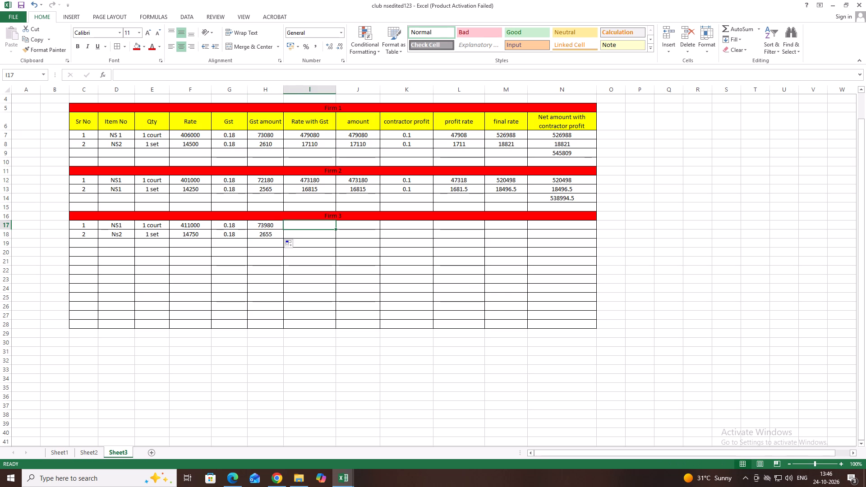
key(equal)
click(191, 226)
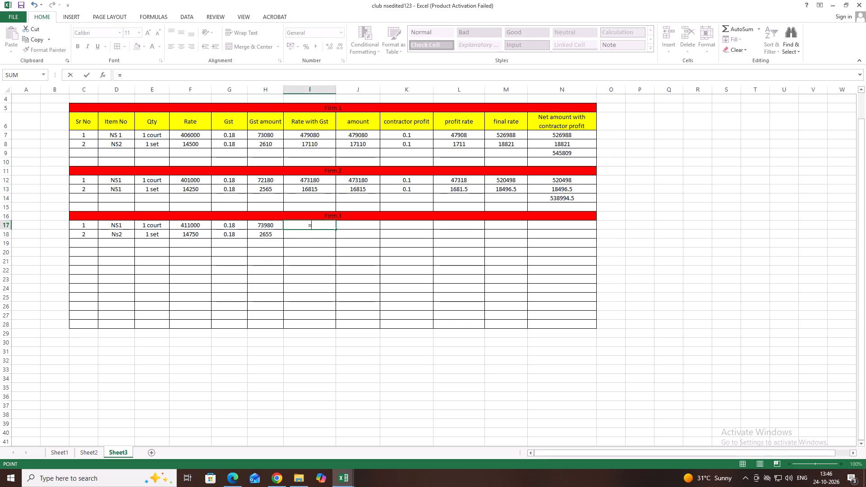
key(shift+plus)
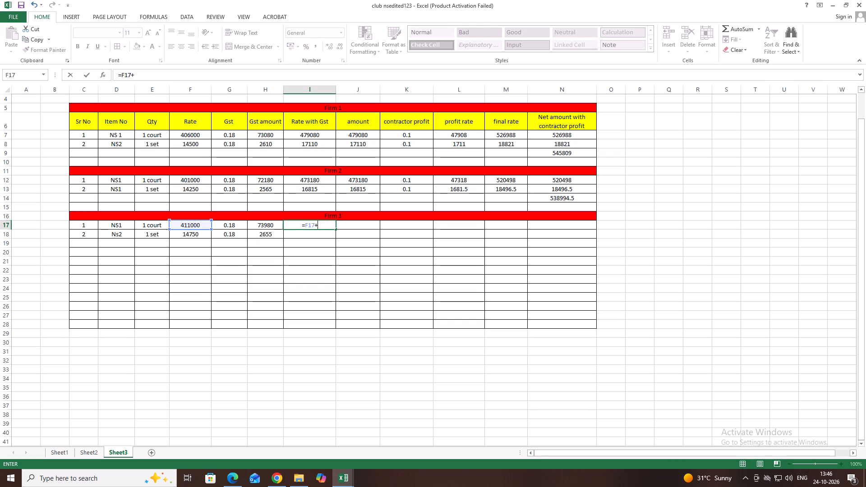
click(269, 226)
key(Return)
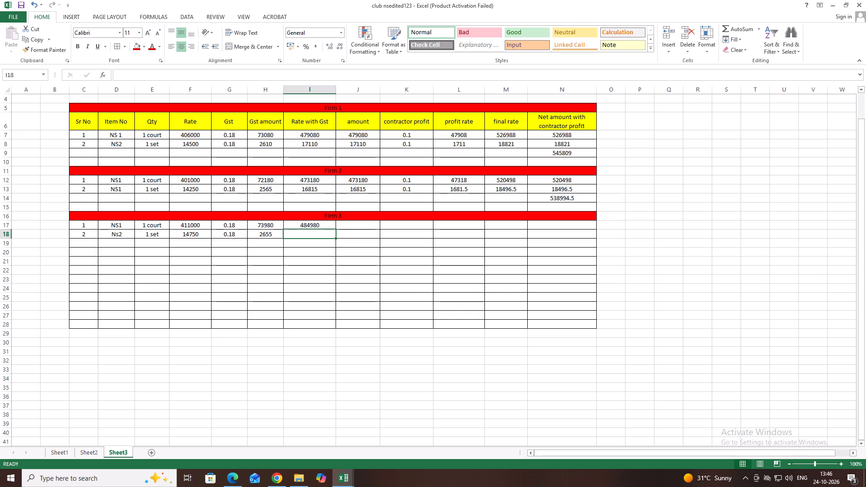
click(313, 227)
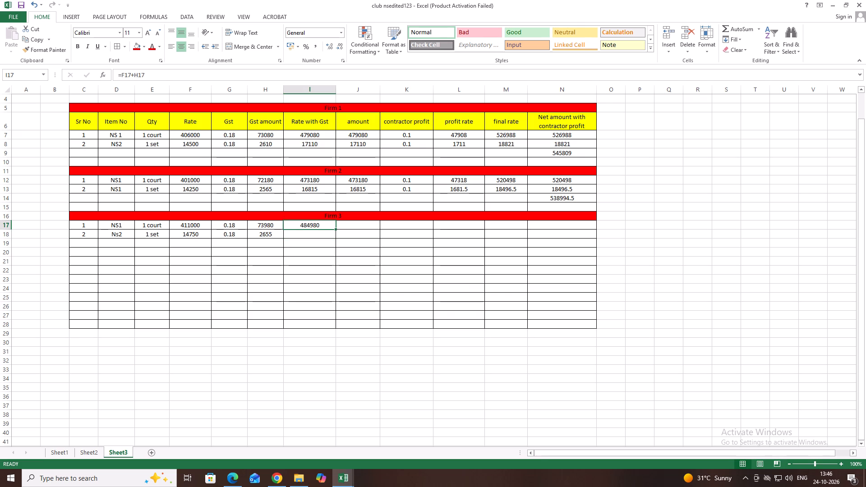
drag(336, 228, 336, 239)
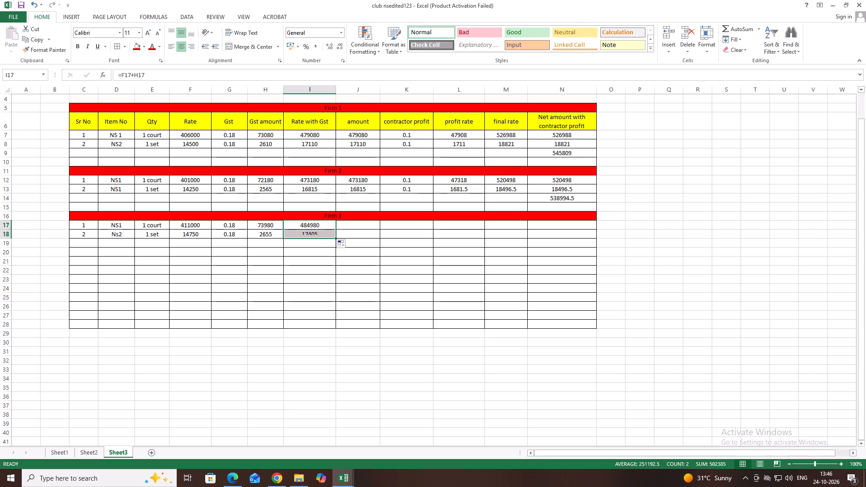
Enter the Firm 3 amounts, 484980 in J17 and 17405 in J18.
click(359, 226)
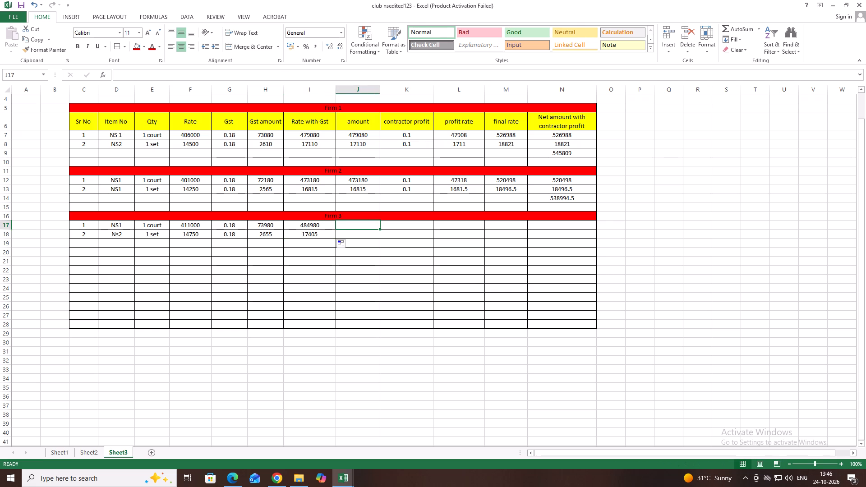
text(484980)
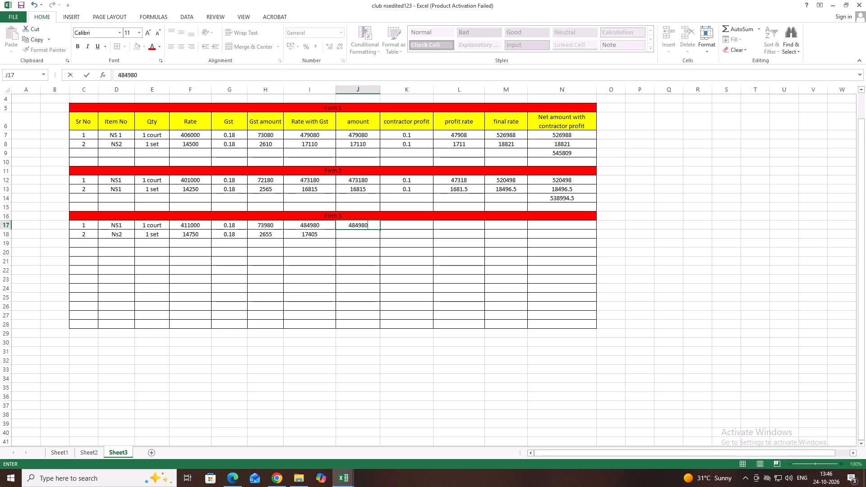
click(354, 239)
click(355, 234)
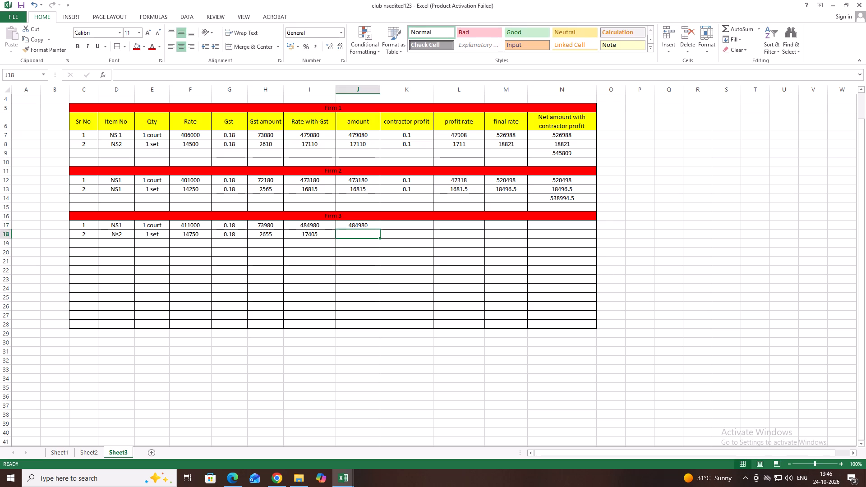
text(17405)
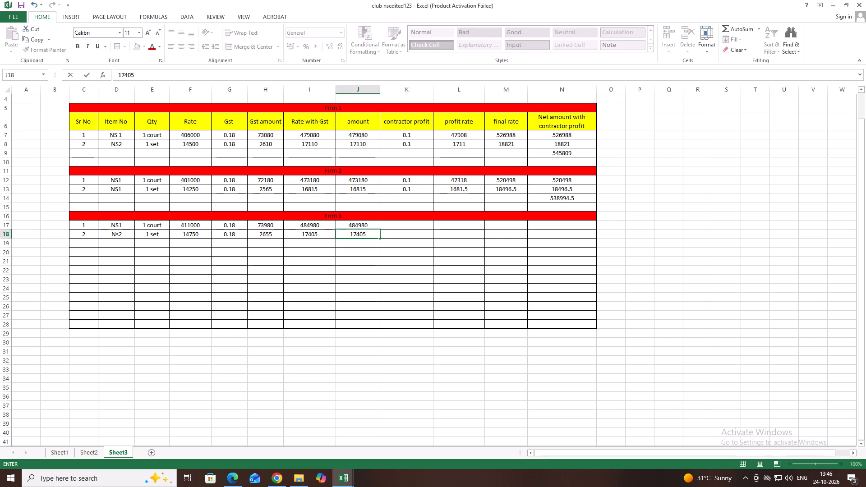
Enter .1 as the contractor profit for both Firm 3 items in K17 and K18, leaving the profit rate cells empty.
click(419, 227)
text(.1)
key(Right)
text(.1)
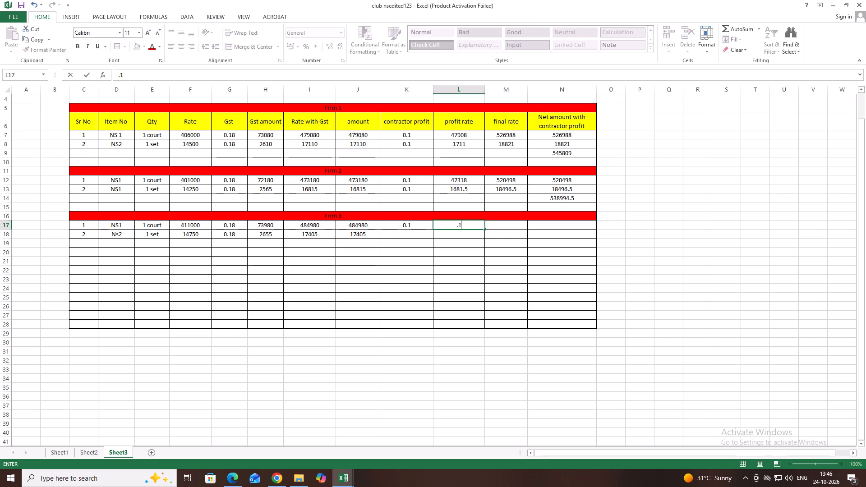
key(BackSpace)
key(BackSpace)
key(BackSpace)
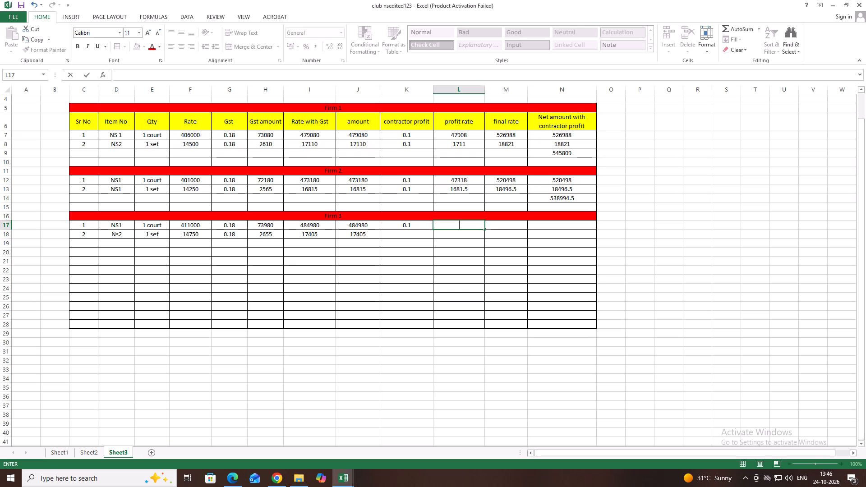
click(414, 234)
text(.1)
key(Right)
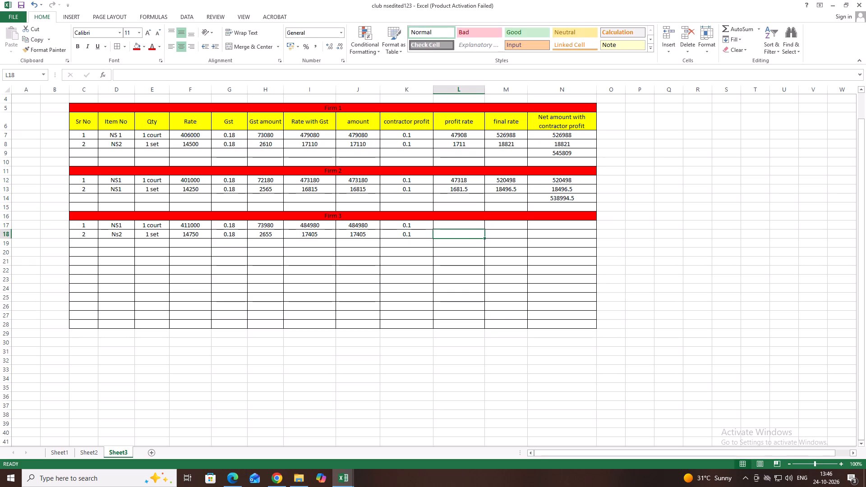
key(Up)
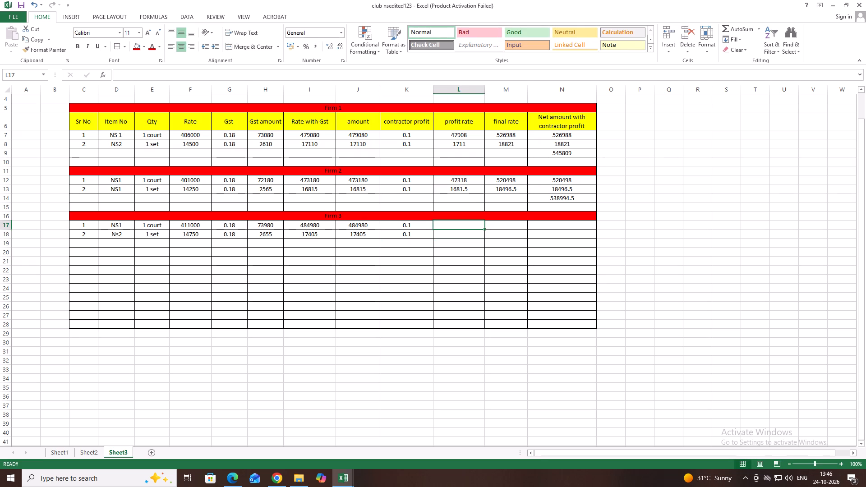
Calculate the Firm 3 profit rate in L17 with =I17*K17 and fill the formula down to L18.
key(equal)
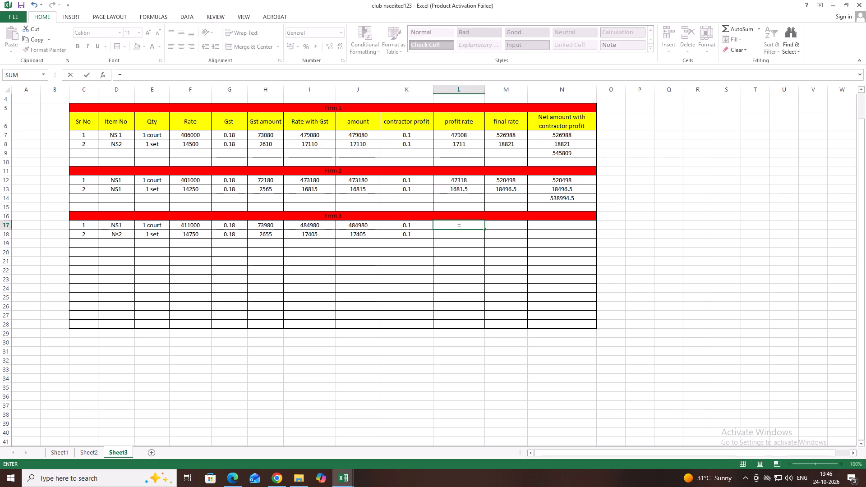
click(322, 227)
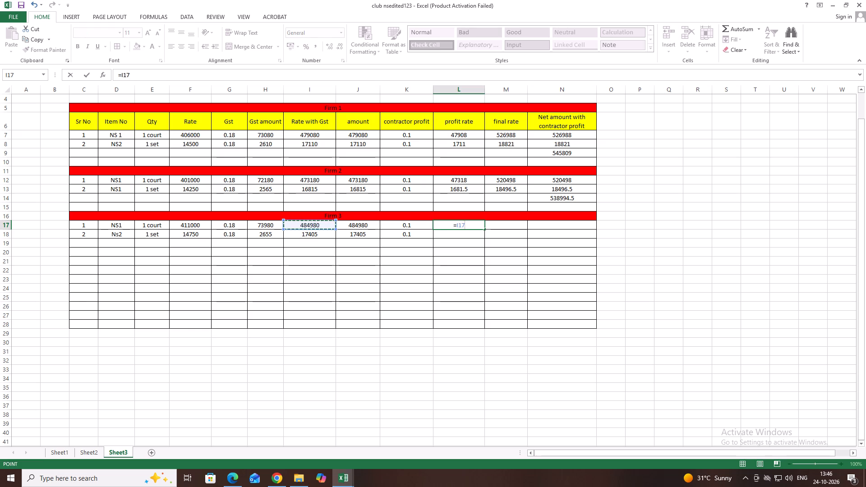
key(shift+asterisk)
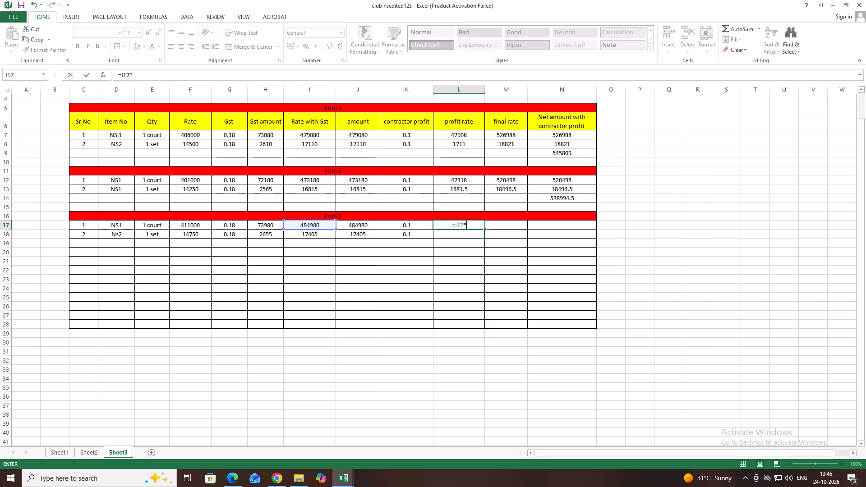
click(412, 230)
click(411, 224)
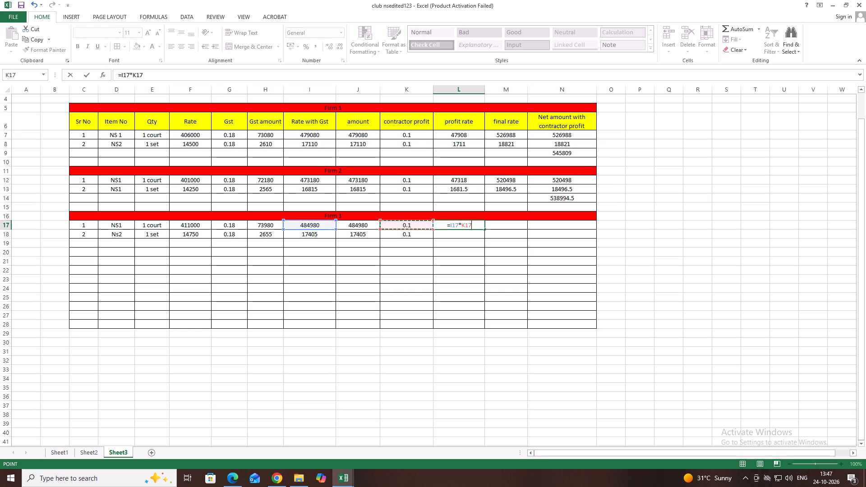
key(Return)
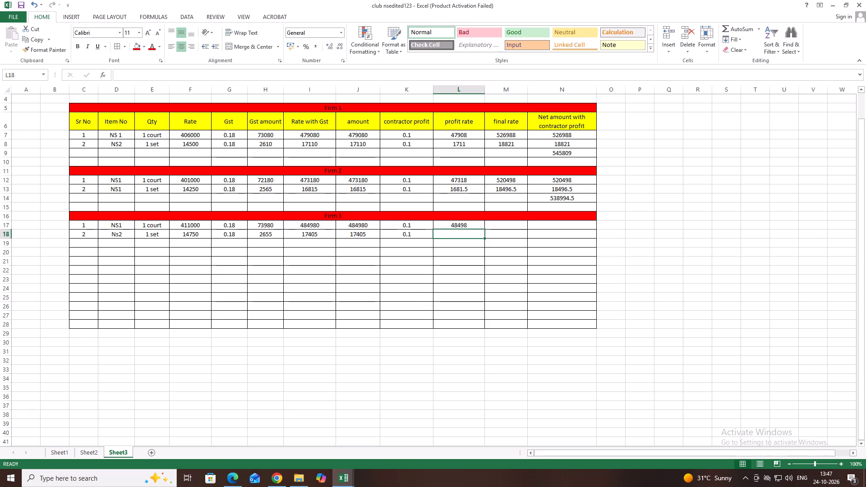
click(461, 224)
drag(484, 228, 484, 229)
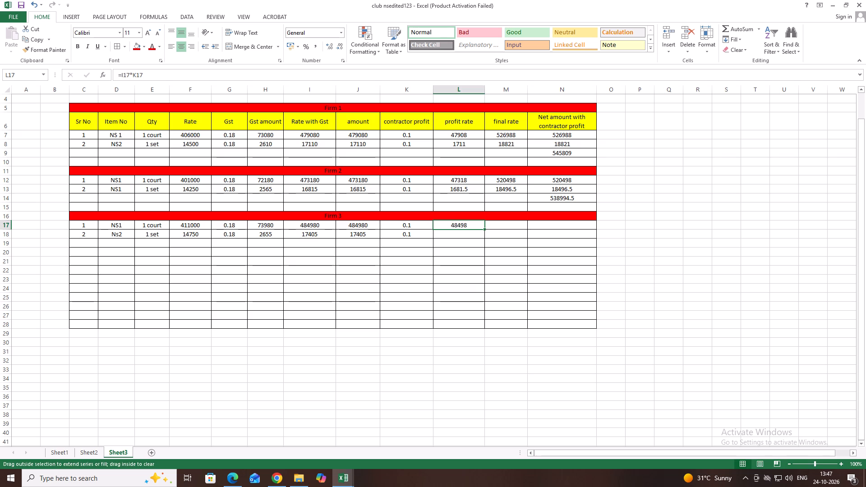
drag(484, 229, 482, 239)
Calculate the Firm 3 final rate in M17 with =I17+L17 and fill the formula down to M18.
click(502, 227)
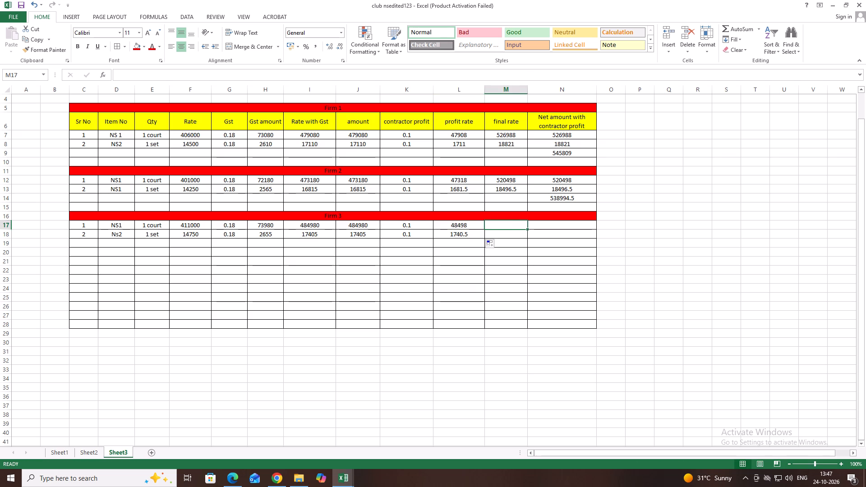
key(equal)
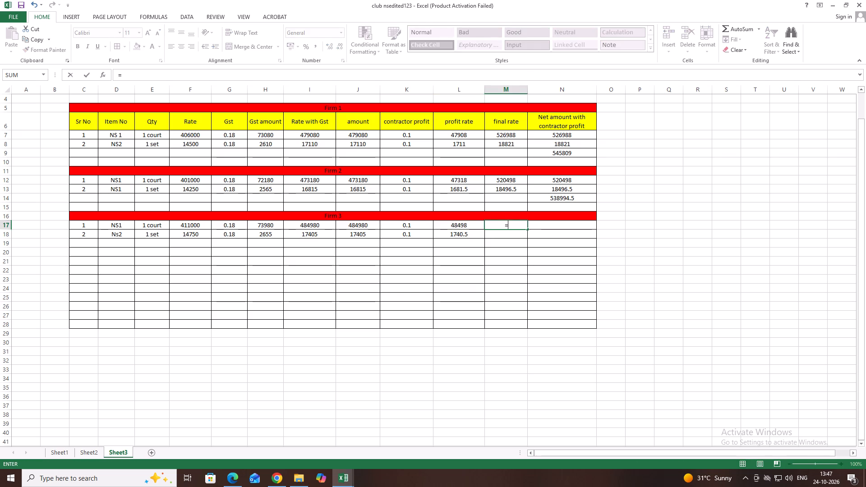
click(316, 227)
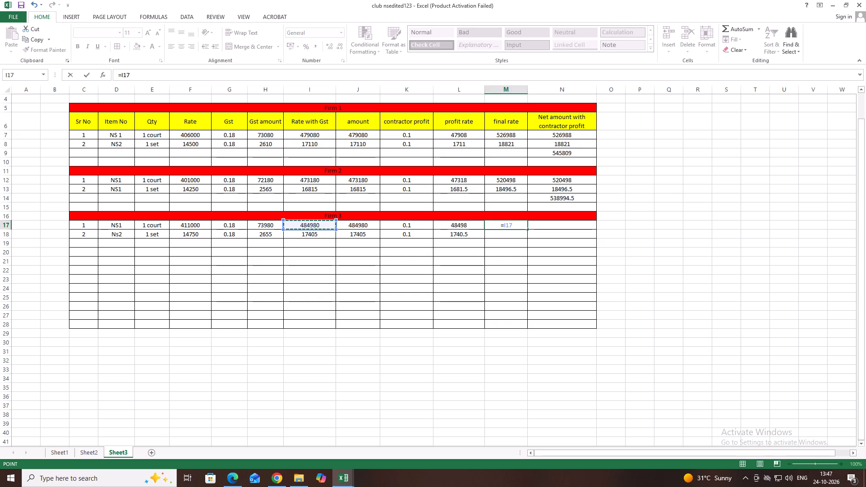
key(shift+plus)
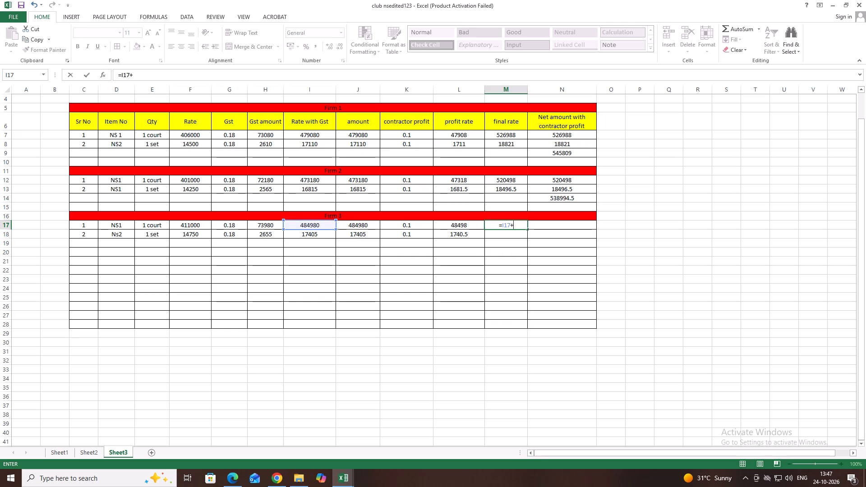
click(455, 224)
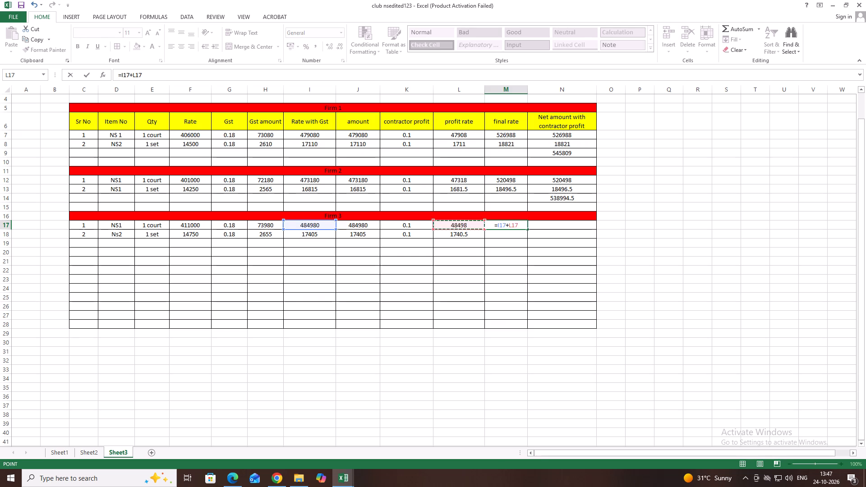
key(Return)
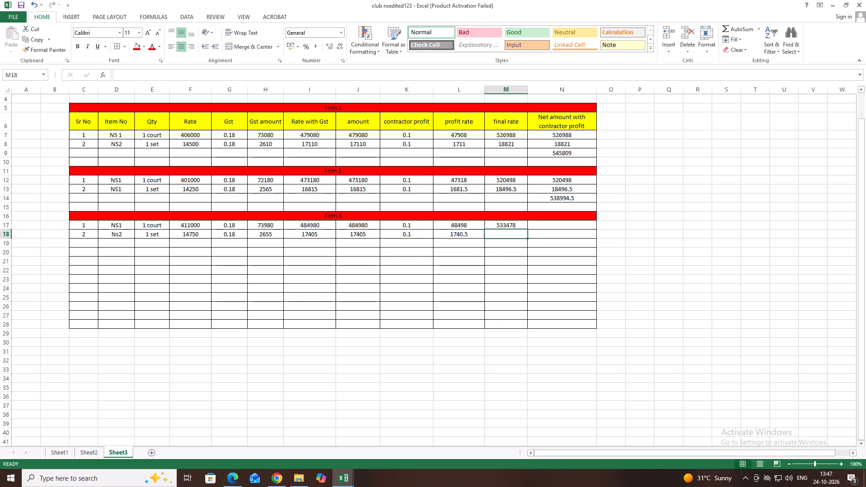
click(511, 225)
drag(527, 229, 526, 235)
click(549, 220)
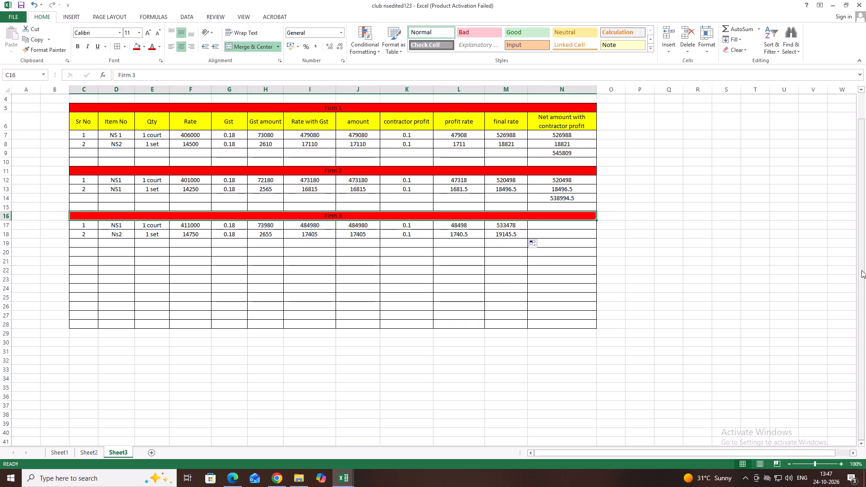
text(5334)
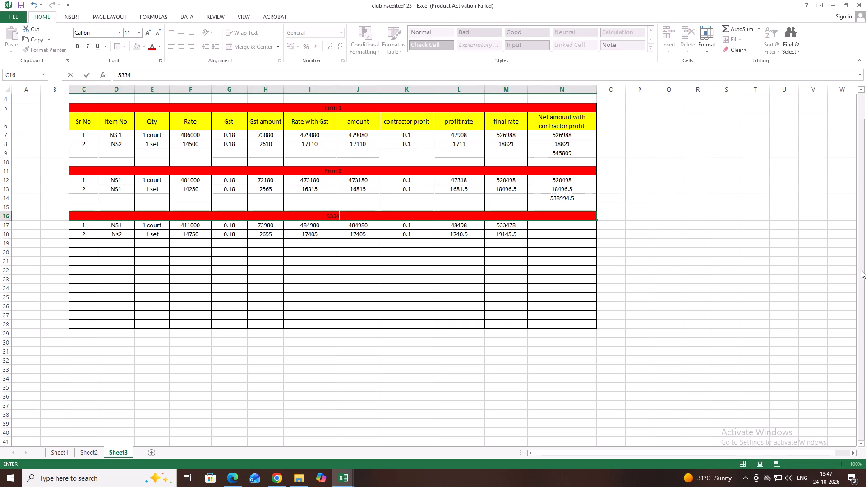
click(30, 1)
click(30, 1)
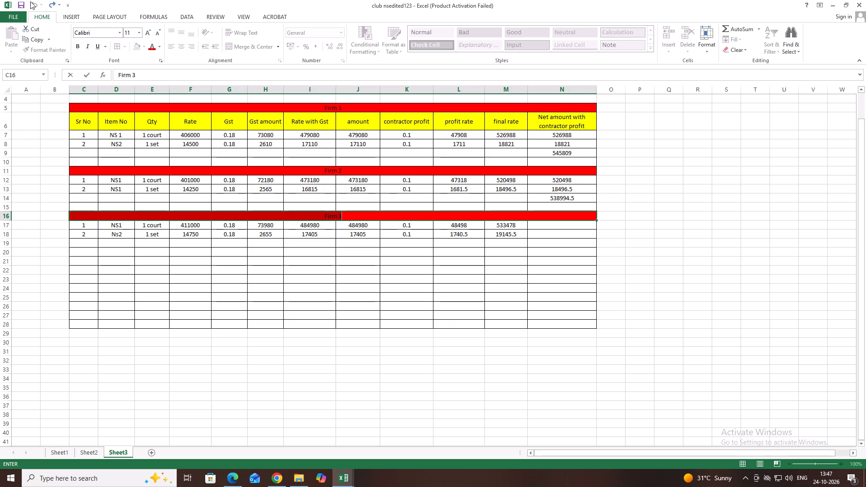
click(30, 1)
Enter the Firm 3 net amounts with contractor profit, 533478 in N17 and 18145.5 in N18, and save the workbook.
click(543, 226)
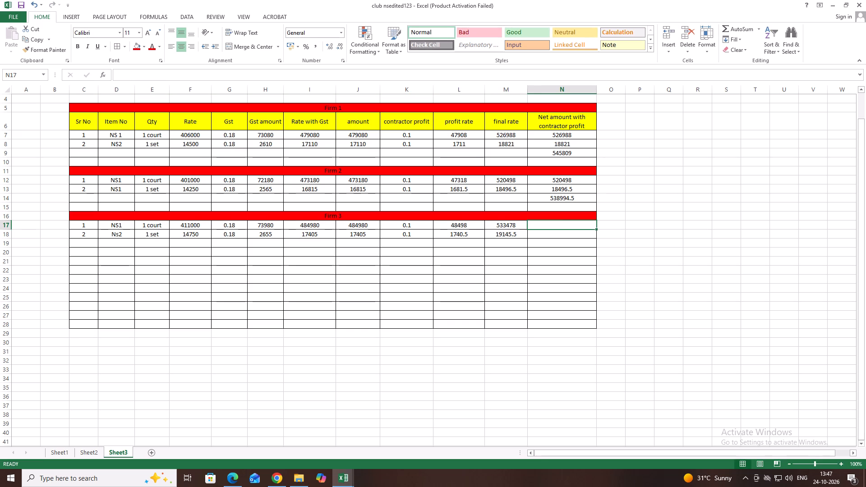
key(5)
text(33)
text(478)
click(542, 234)
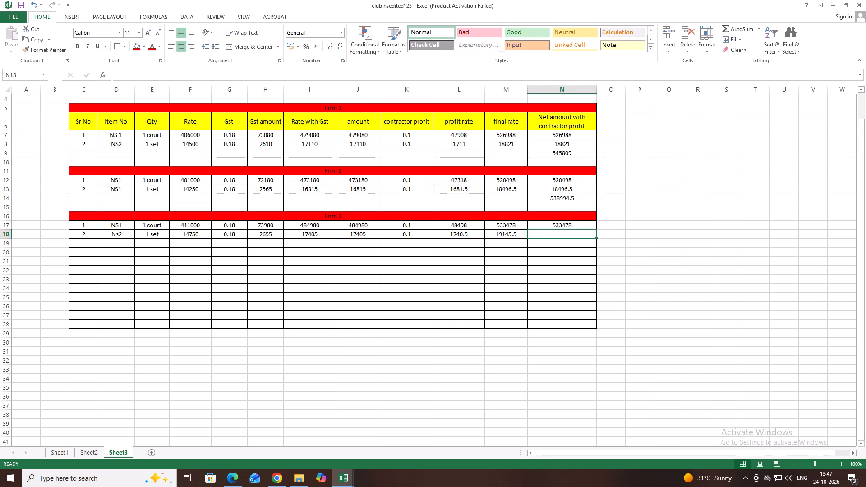
key(1)
text(814)
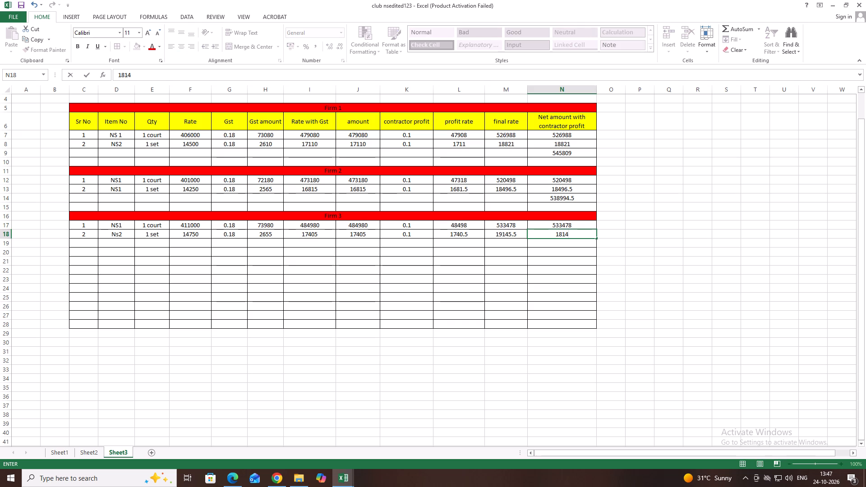
text(5.5)
key(ctrl+s)
Total the Firm 3 net amounts in N19 with =SUM(N17:N18).
click(56, 241)
click(85, 245)
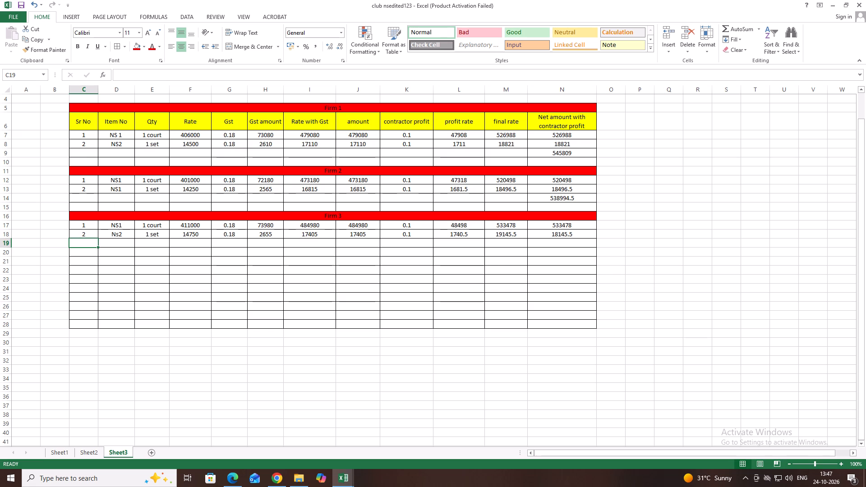
click(566, 245)
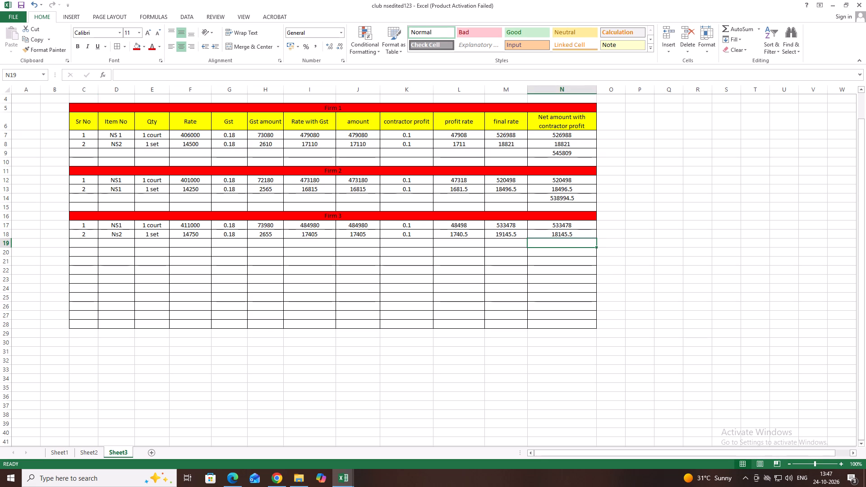
click(746, 29)
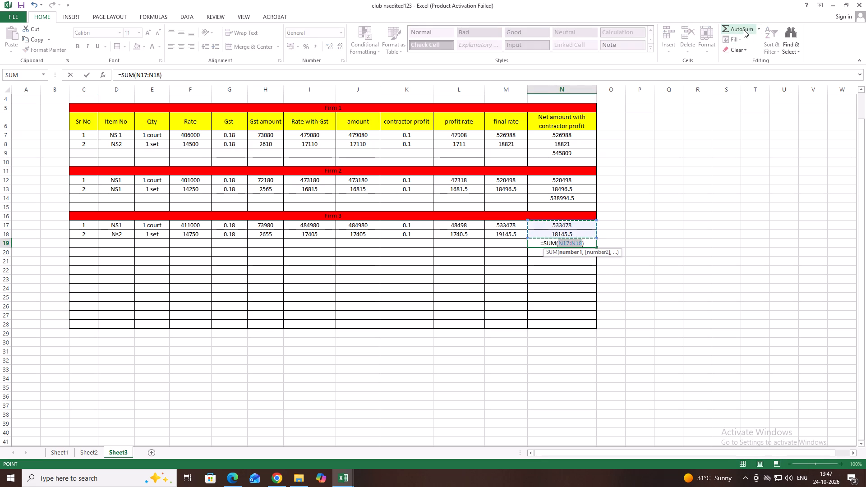
key(Return)
Fill the Firm 1 item rows, C7 to N8, with the standard light green colour.
scroll(744, 30, down, 1)
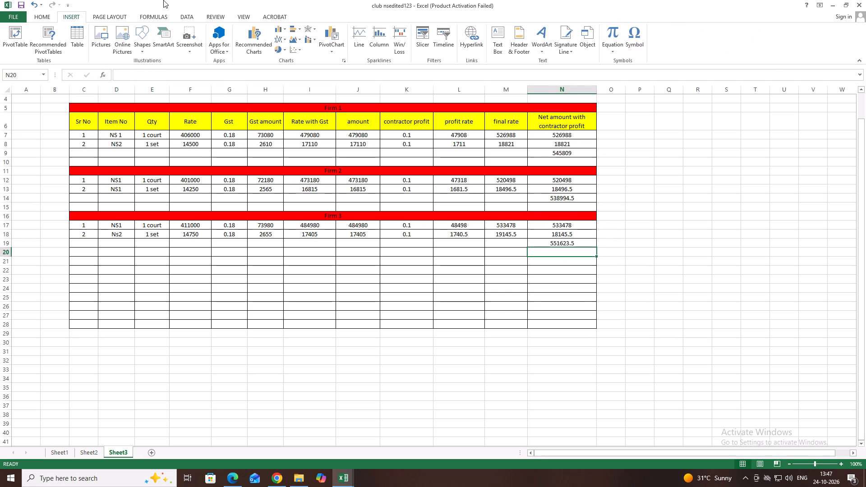
drag(74, 132, 458, 141)
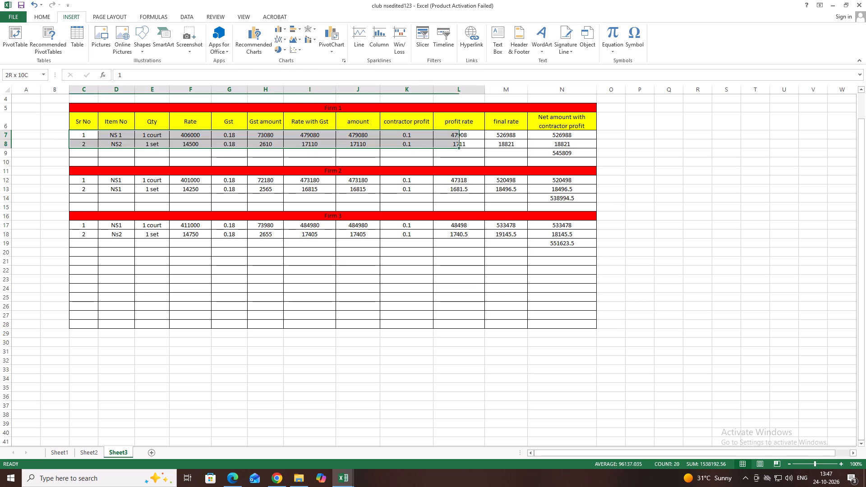
drag(458, 141, 558, 146)
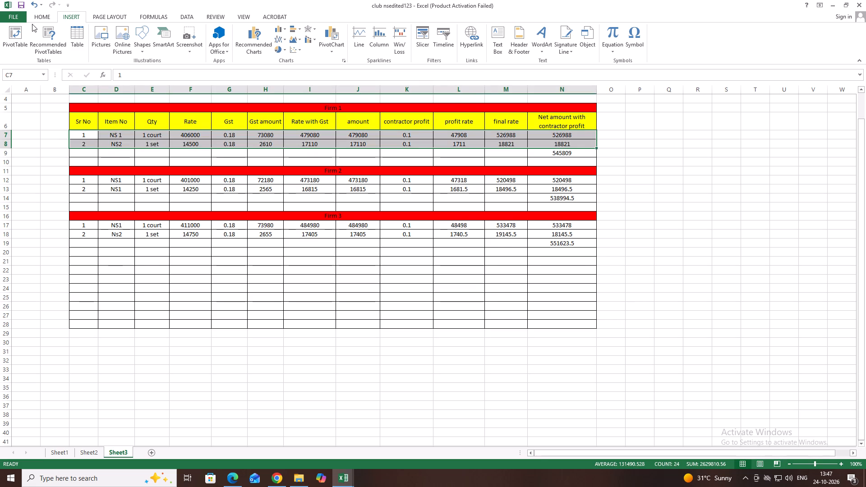
click(40, 18)
click(146, 46)
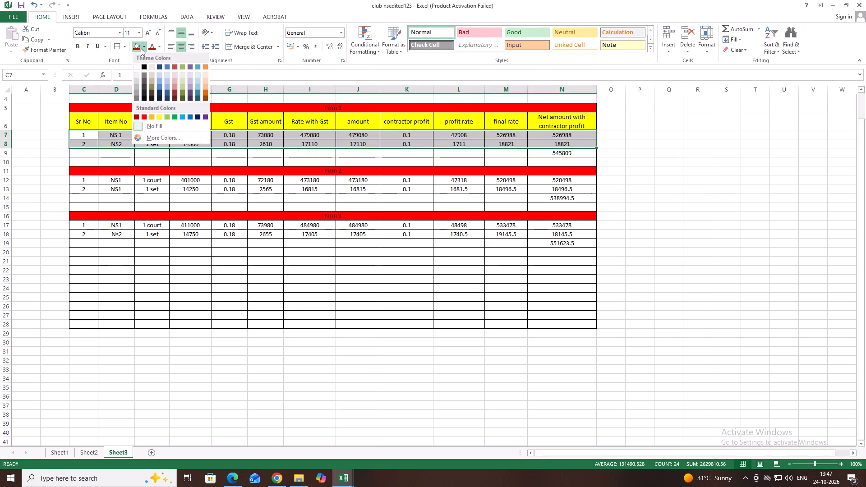
click(166, 115)
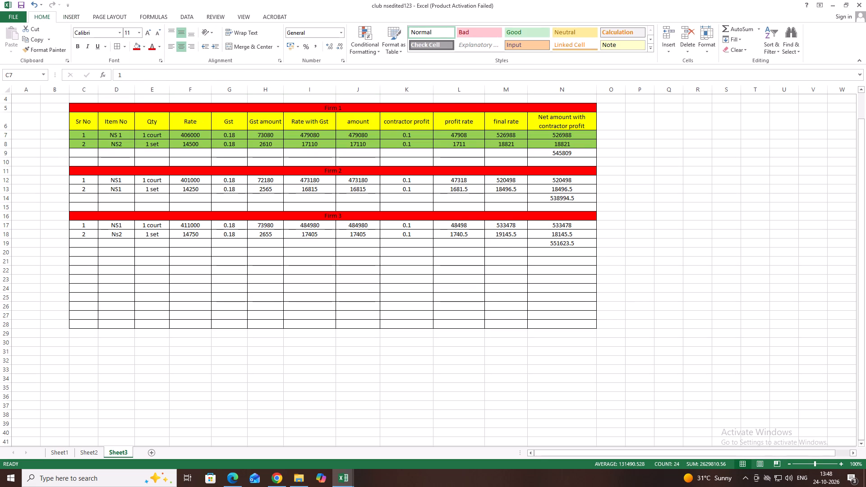
Fill the Firm 2 item rows, C12 to N13, with the standard light blue colour.
drag(79, 179, 551, 192)
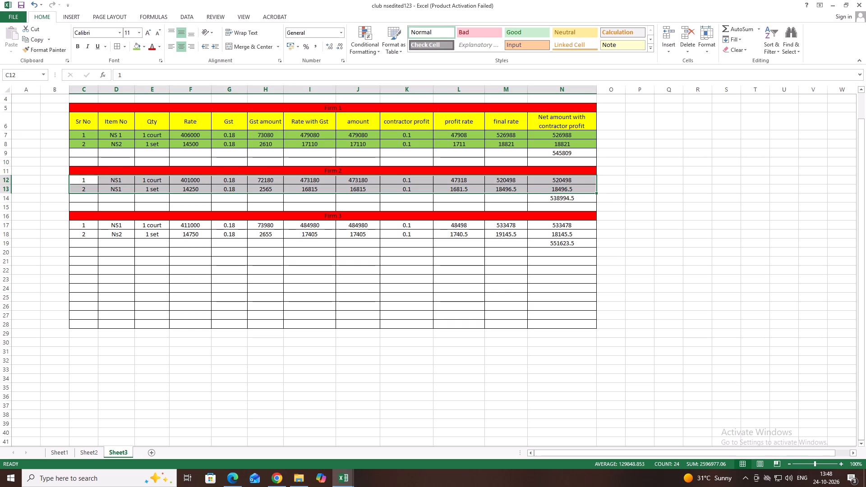
click(141, 46)
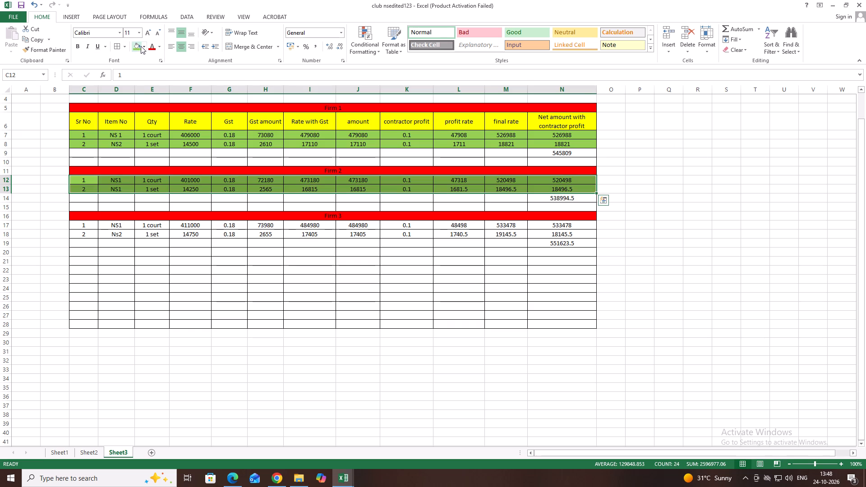
click(145, 48)
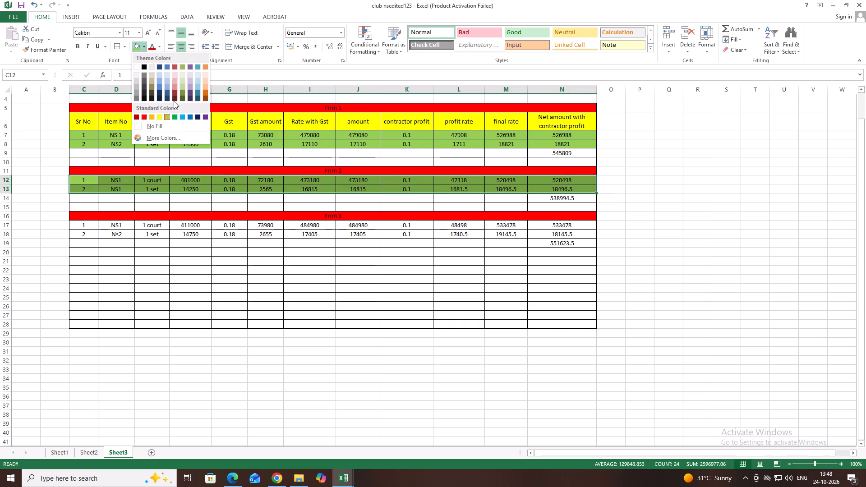
click(183, 115)
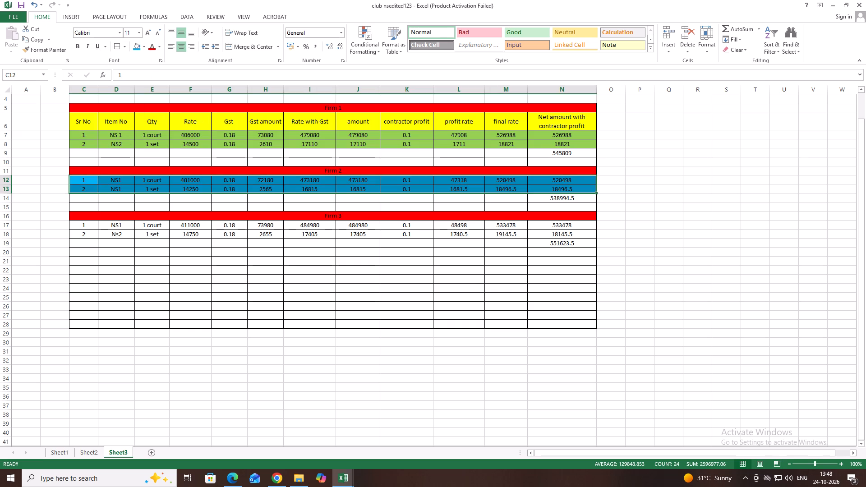
Fill the Firm 3 item rows, C17 to N18, with the palest orange theme colour.
drag(82, 226, 542, 237)
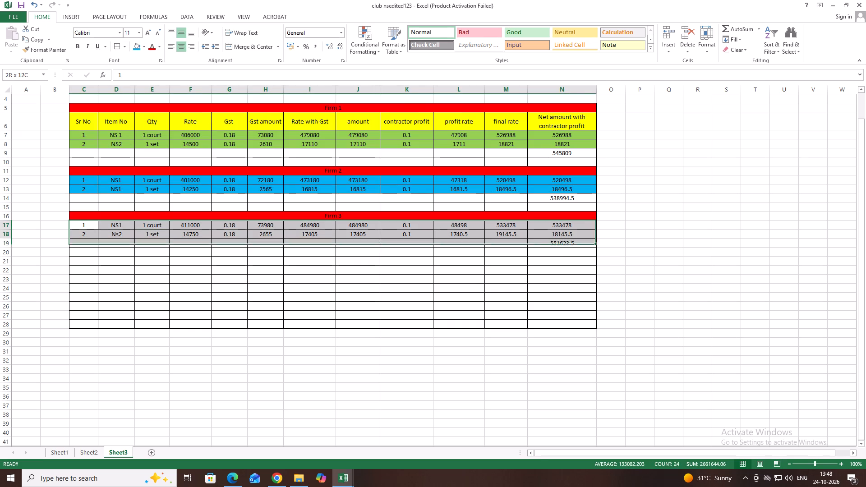
drag(542, 237, 555, 234)
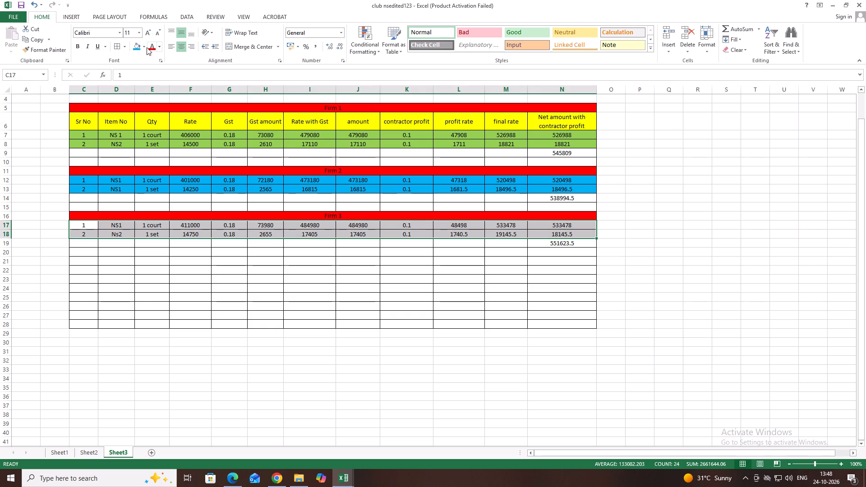
click(144, 47)
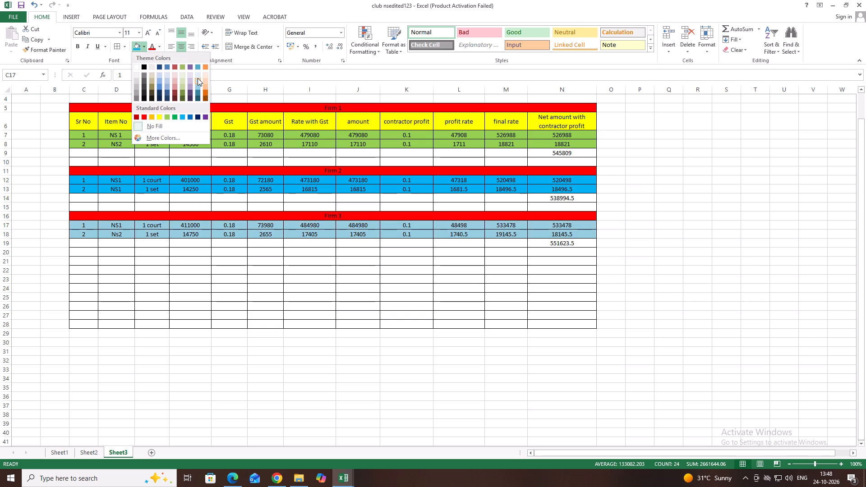
click(208, 74)
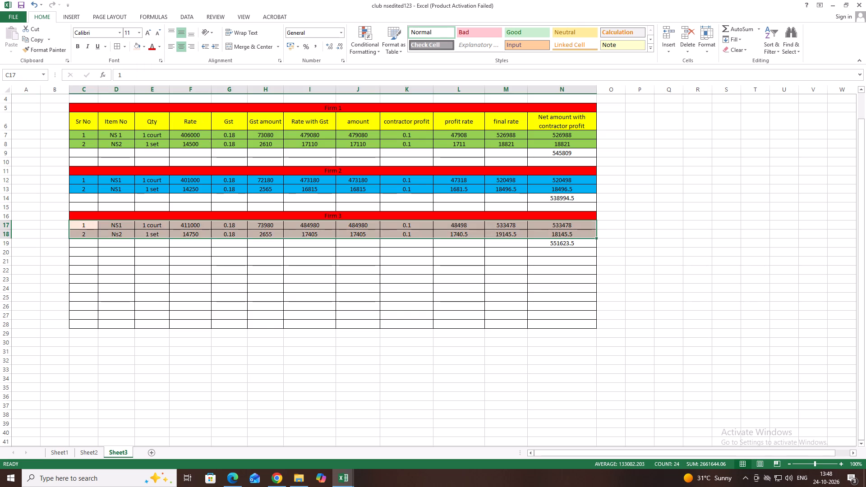
Save the workbook with the newly coloured firm rows.
click(156, 271)
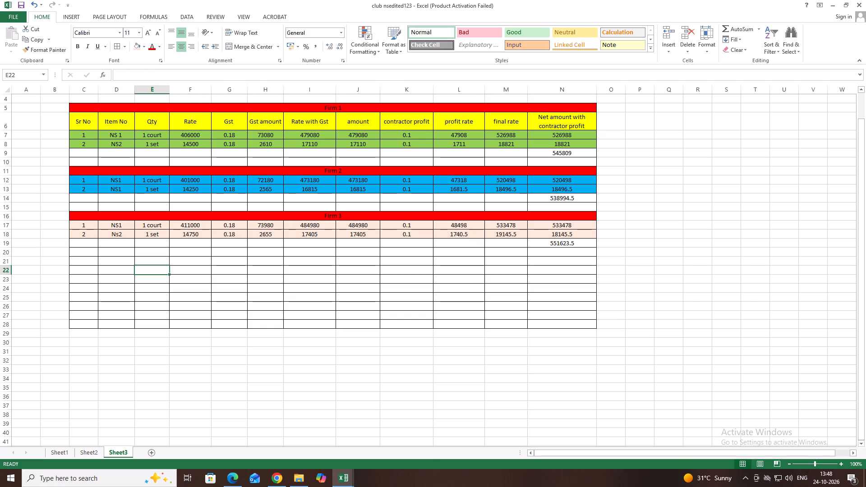
key(ctrl+s)
Remove all borders from the empty rows below the Firm 3 table, C23 to N28 and C21 to N22.
drag(71, 276, 597, 325)
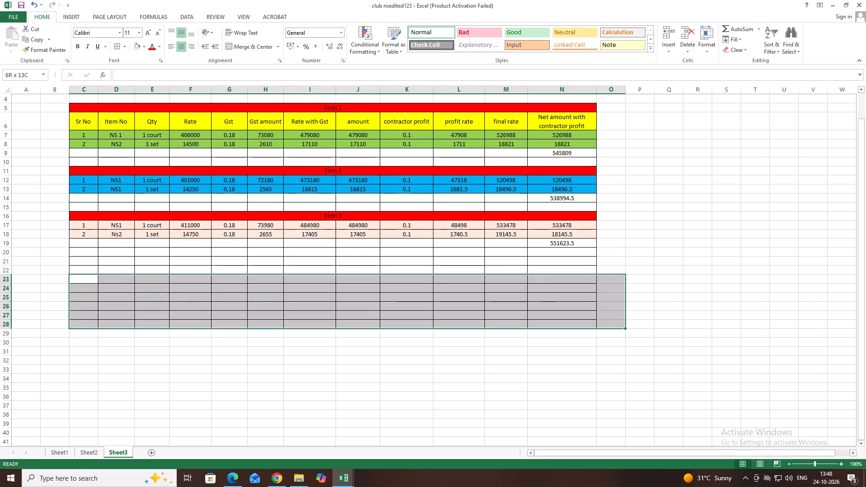
drag(597, 325, 590, 324)
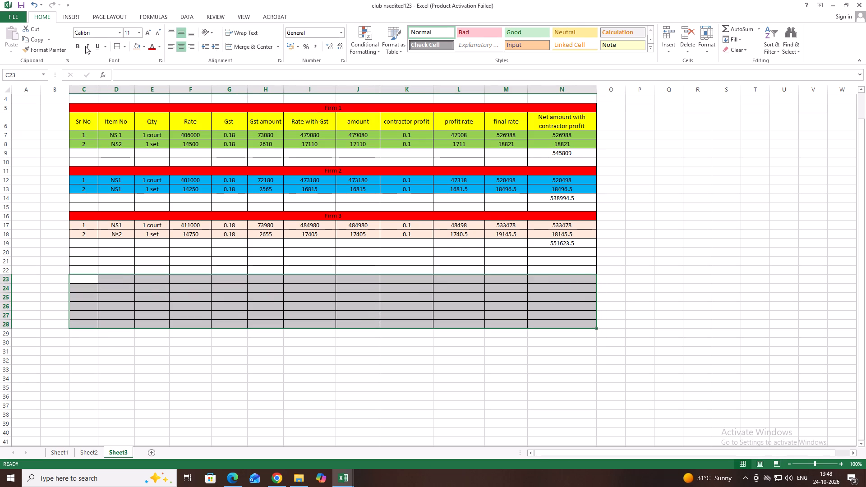
click(125, 46)
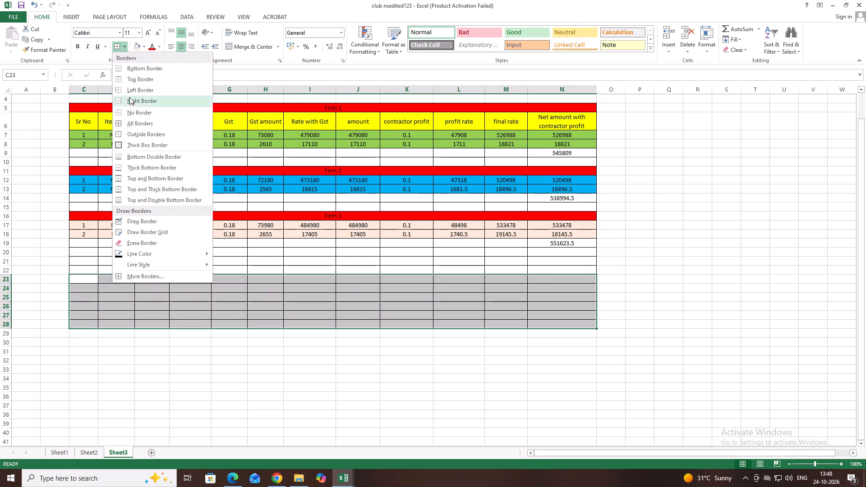
click(132, 123)
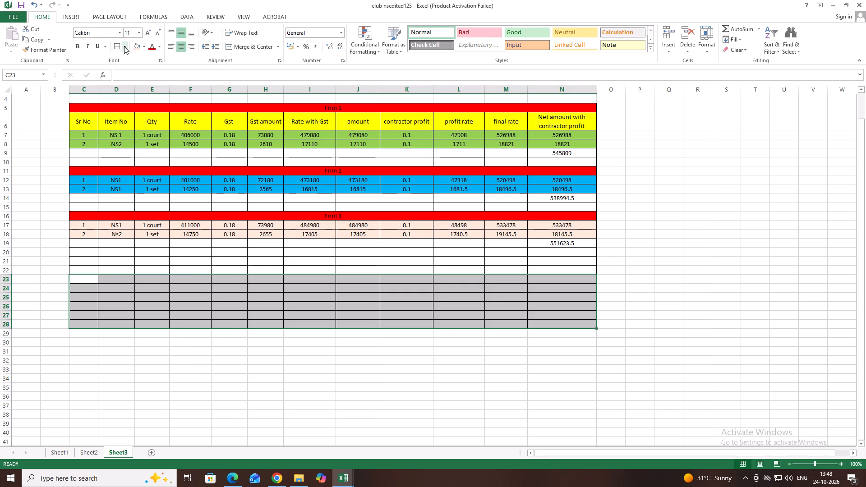
click(124, 46)
click(133, 112)
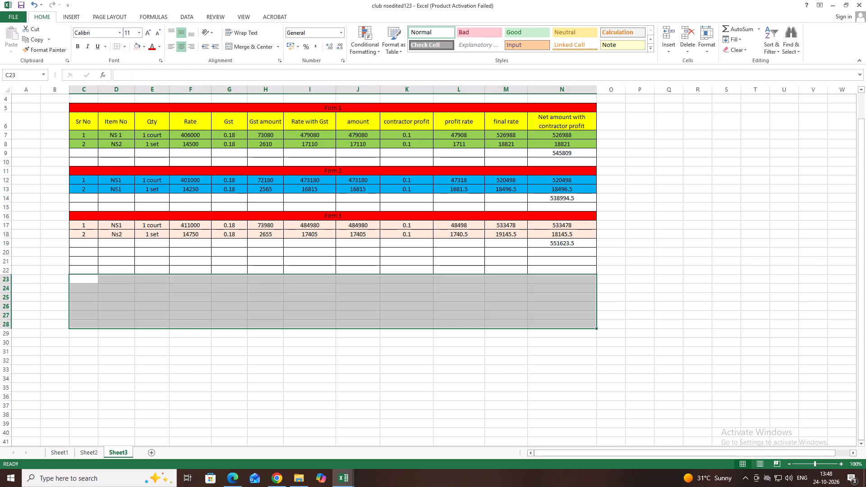
click(178, 307)
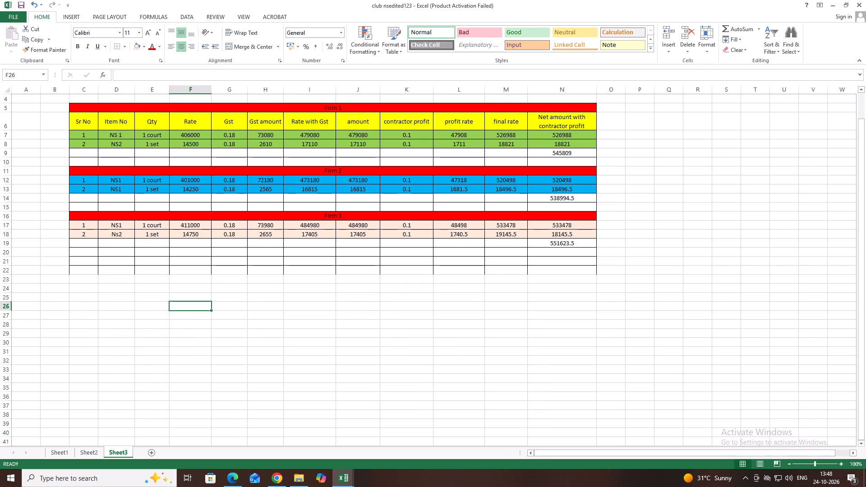
drag(75, 260, 544, 274)
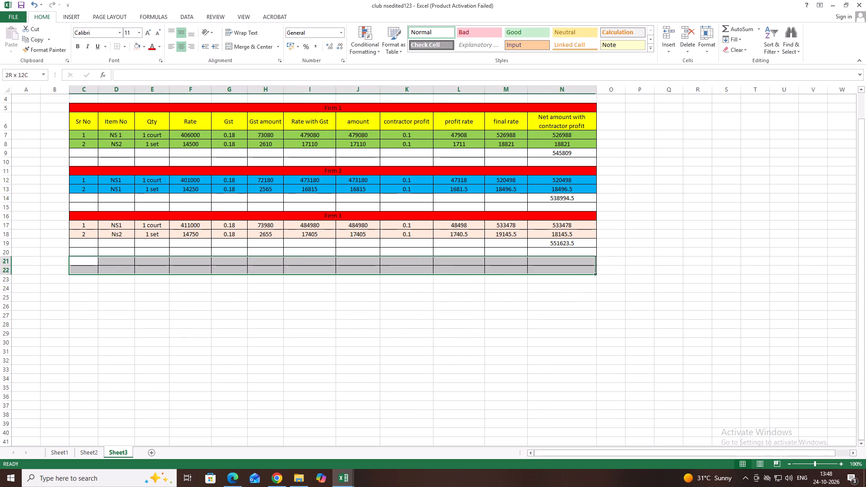
drag(544, 274, 563, 273)
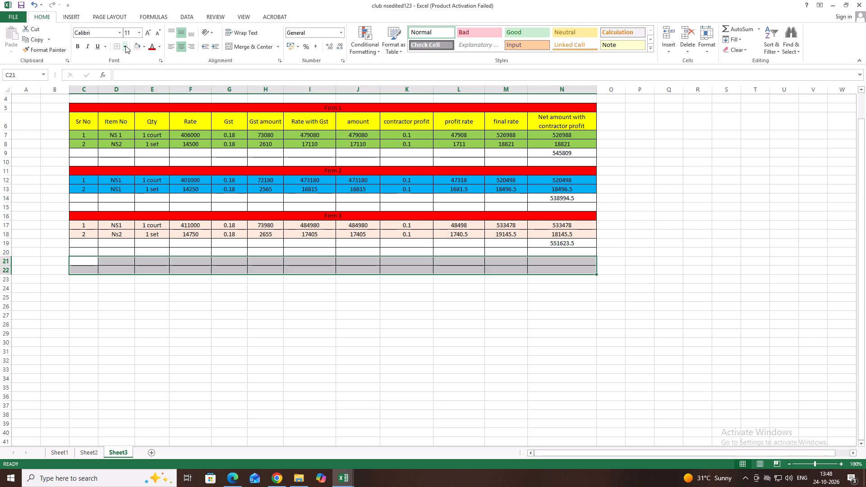
click(125, 46)
click(136, 110)
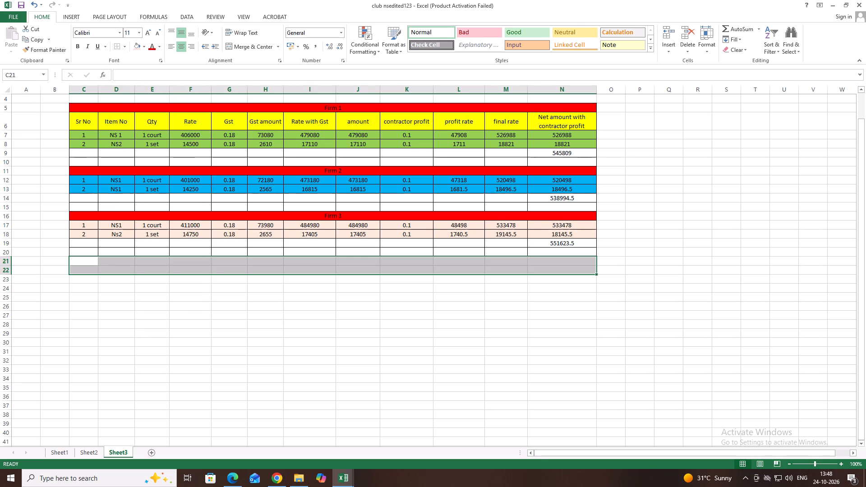
Apply all borders to the empty row C20 to N20 to close the Firm 3 table.
click(115, 251)
drag(81, 253, 479, 256)
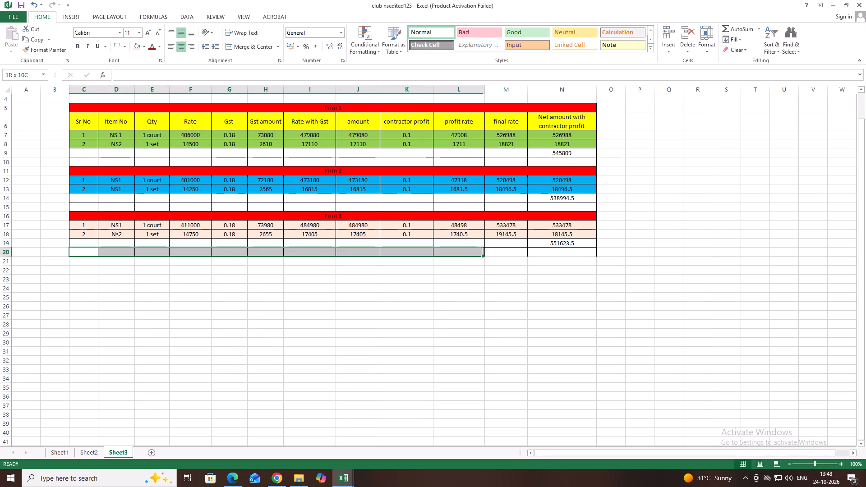
drag(479, 256, 544, 253)
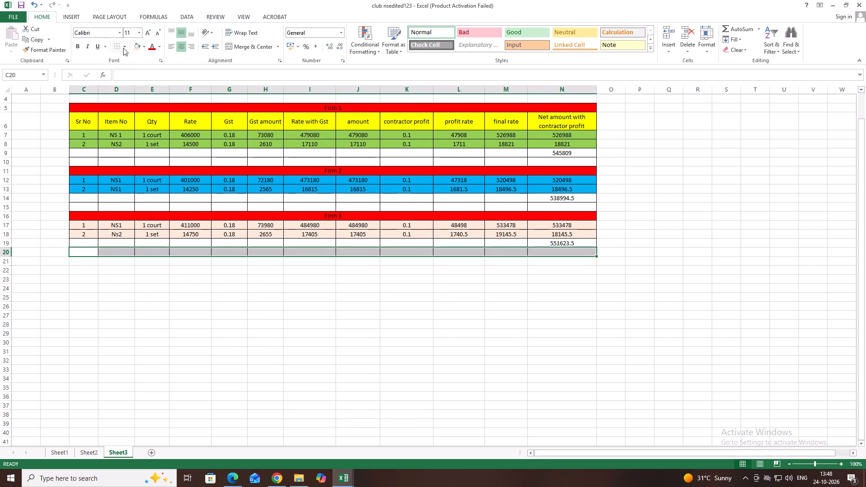
click(123, 48)
click(147, 122)
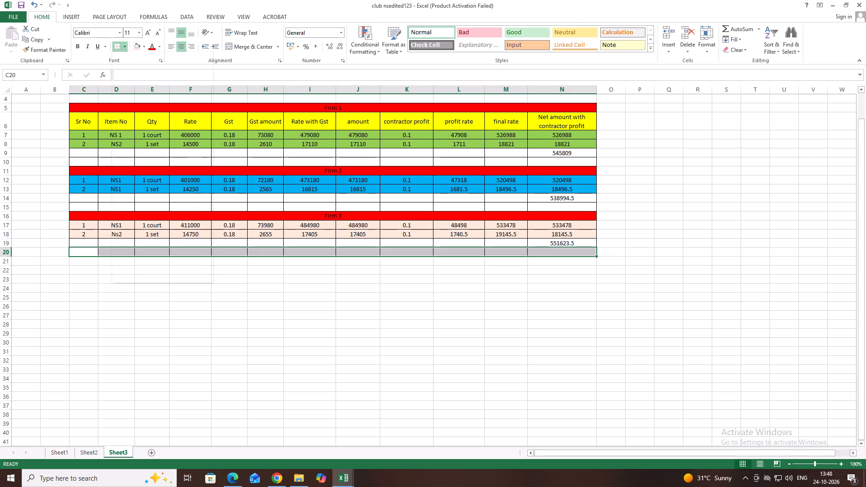
click(170, 255)
click(136, 294)
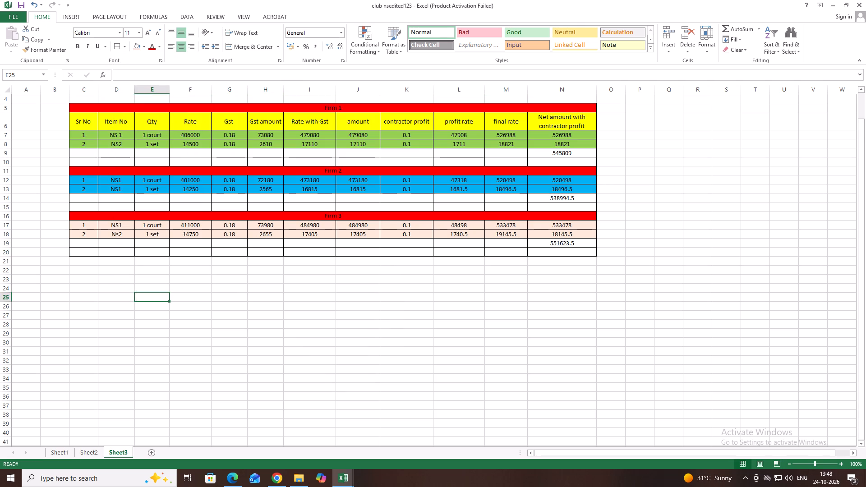
Save the workbook, including a Save As under the name club nsedited123 in New folder inside Quotation final.
key(ctrl+s)
click(11, 14)
click(29, 108)
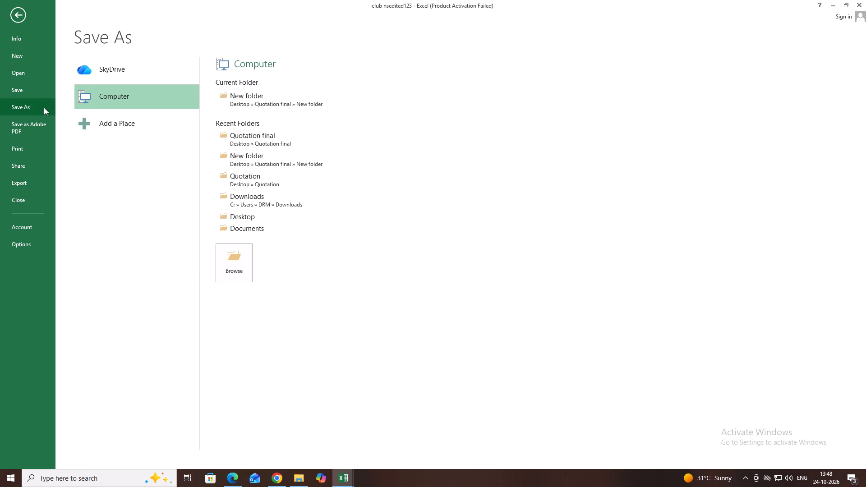
click(283, 95)
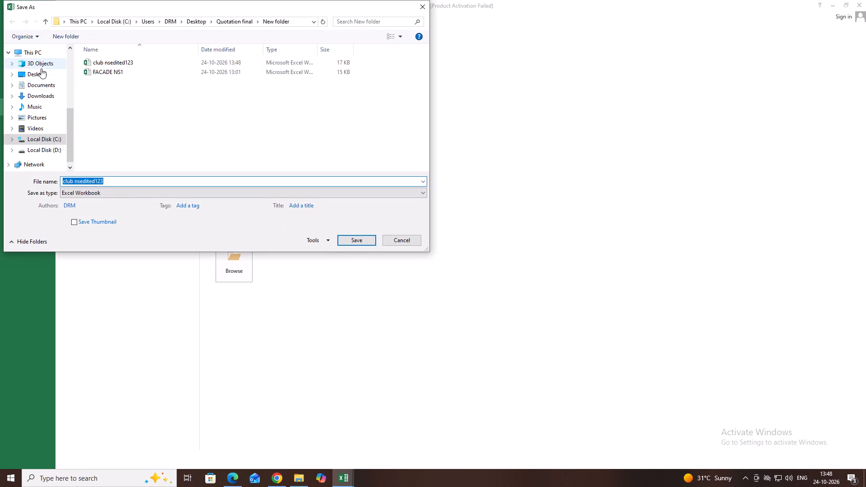
scroll(51, 89, up, 1)
scroll(51, 89, down, 1)
scroll(50, 89, up, 5)
scroll(50, 89, down, 1)
scroll(50, 102, up, 1)
scroll(50, 105, down, 1)
scroll(50, 107, up, 1)
scroll(50, 109, down, 1)
scroll(50, 114, up, 1)
scroll(46, 131, down, 3)
scroll(42, 136, up, 1)
scroll(42, 136, down, 1)
scroll(42, 136, up, 1)
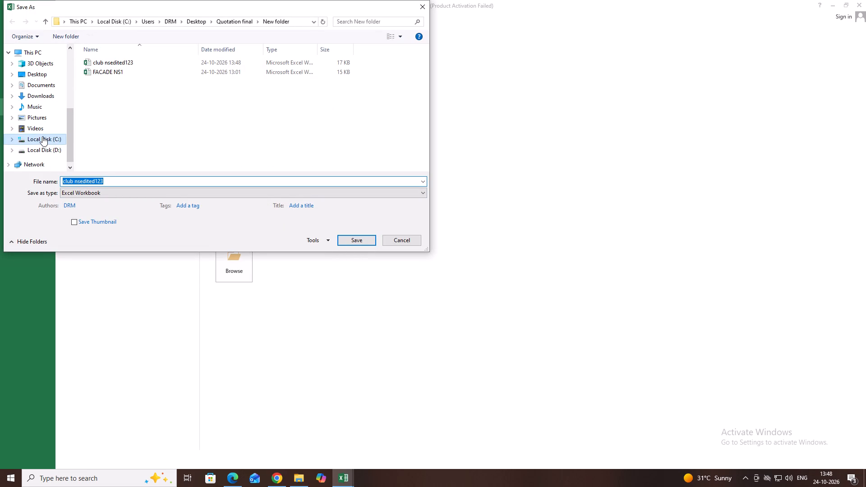
scroll(42, 136, up, 5)
scroll(42, 138, down, 2)
scroll(42, 138, up, 1)
scroll(42, 138, down, 1)
scroll(42, 138, up, 3)
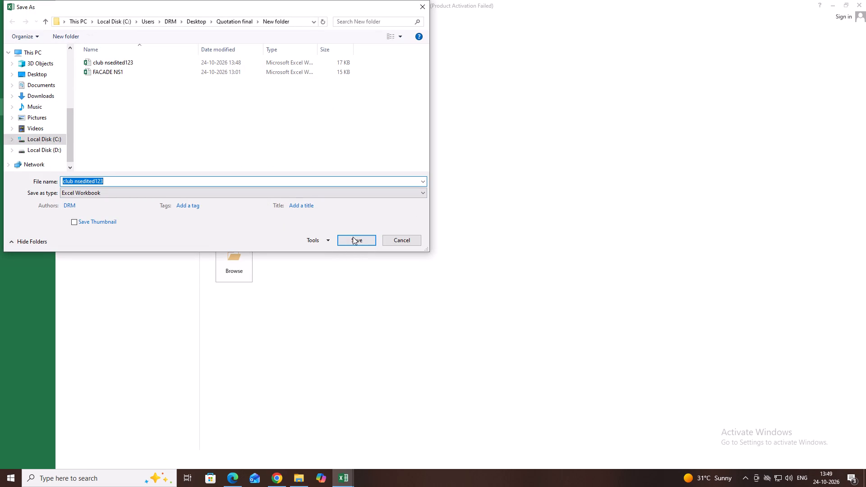
click(353, 237)
click(461, 241)
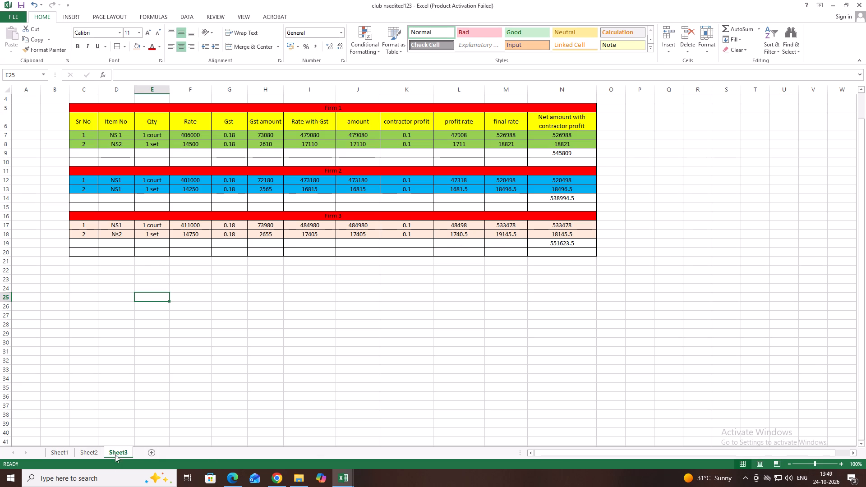
Delete Sheet2, which holds the three older quotation tables, from the workbook.
click(92, 452)
right_click(85, 380)
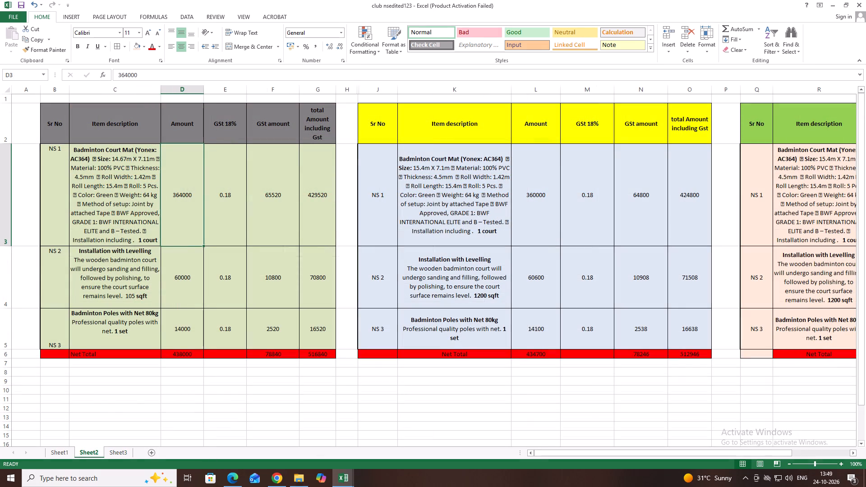
click(113, 275)
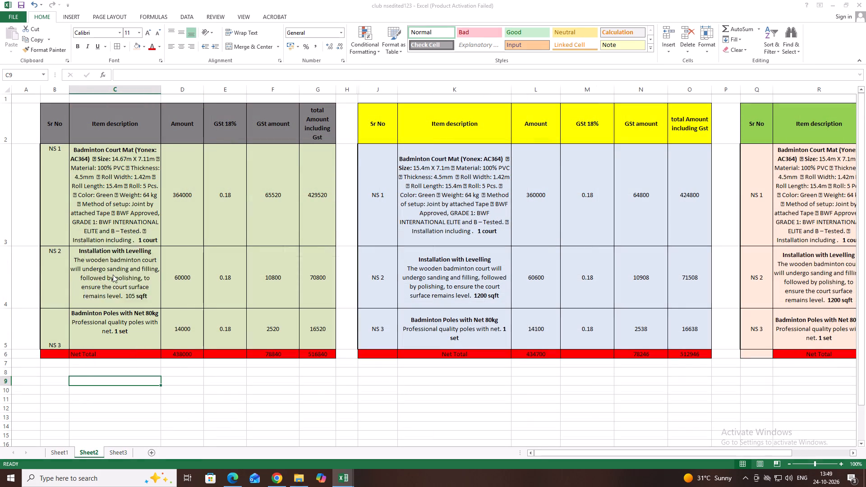
click(92, 303)
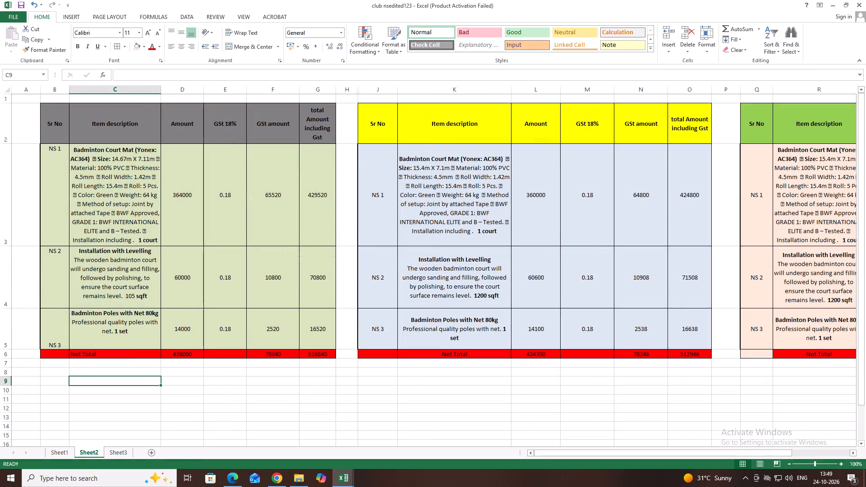
right_click(83, 453)
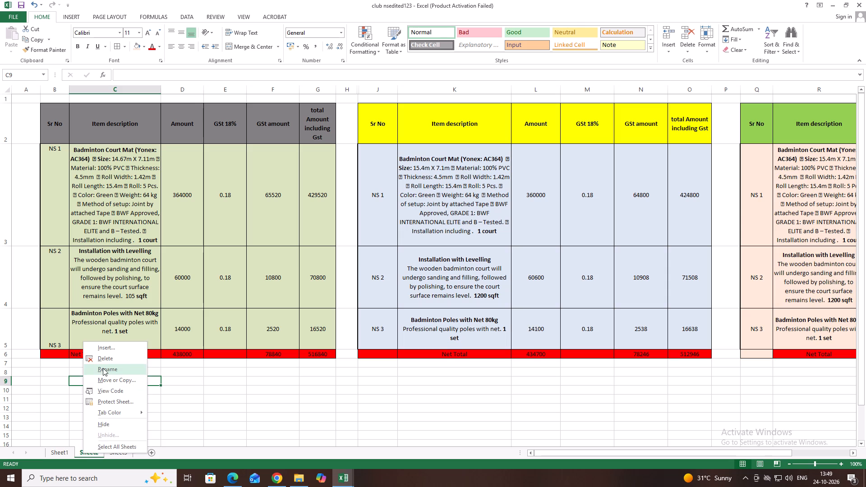
click(103, 358)
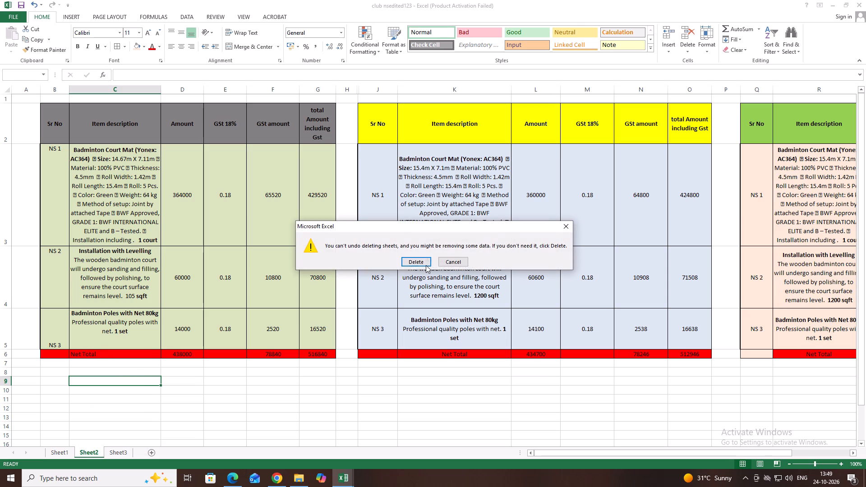
click(406, 261)
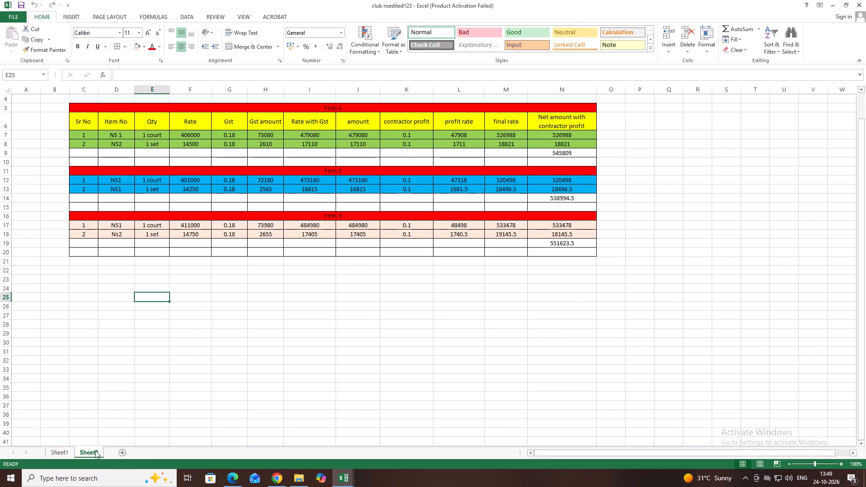
Rename Sheet3 as Detail analysis.
click(95, 450)
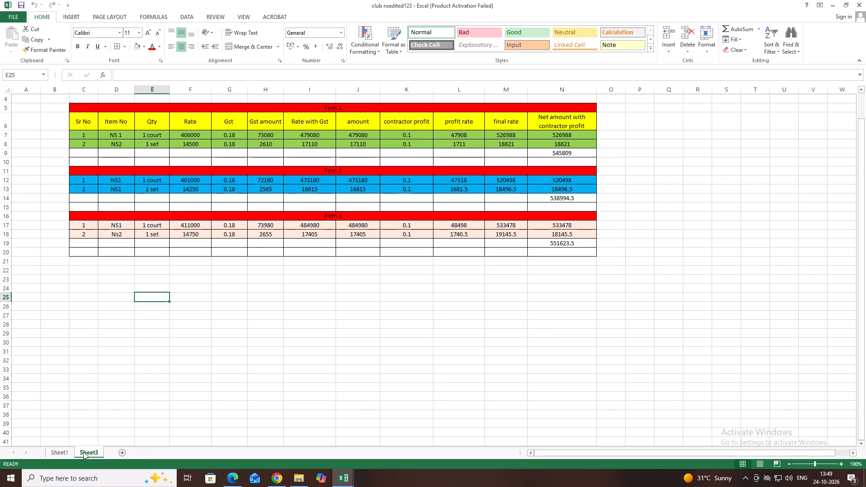
right_click(84, 450)
right_click(84, 450)
right_click(84, 450)
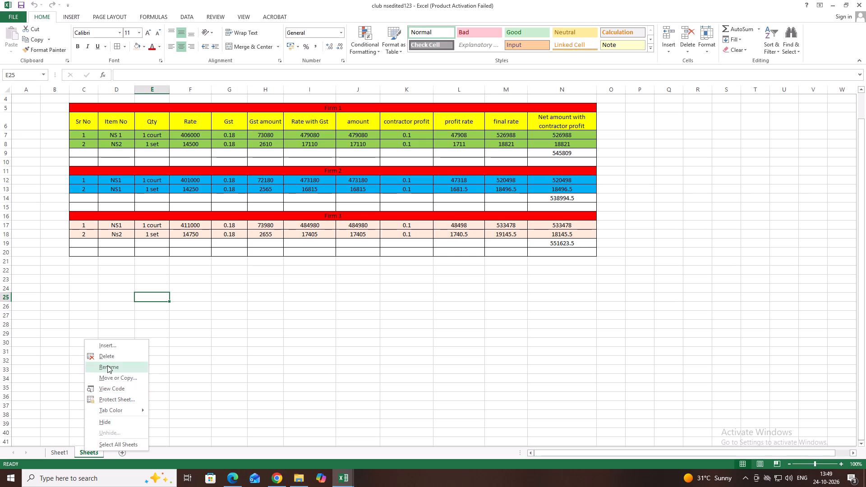
click(107, 365)
key(shift+d)
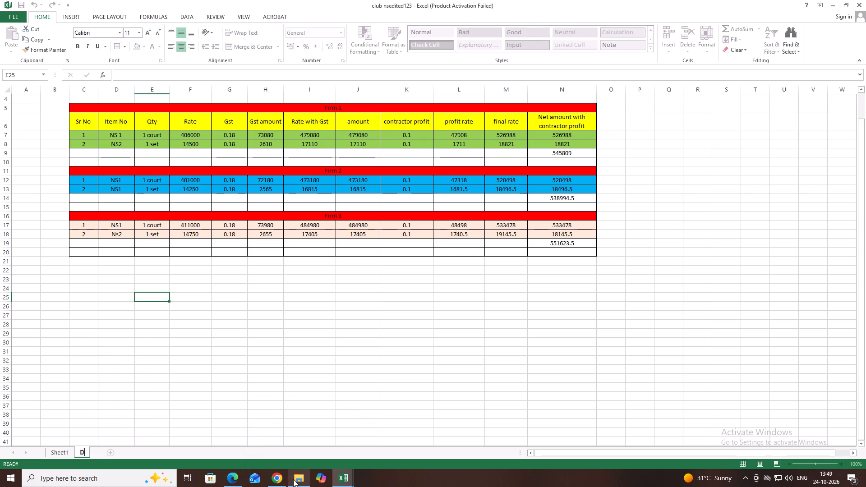
text(etail)
key(space)
text(analysis)
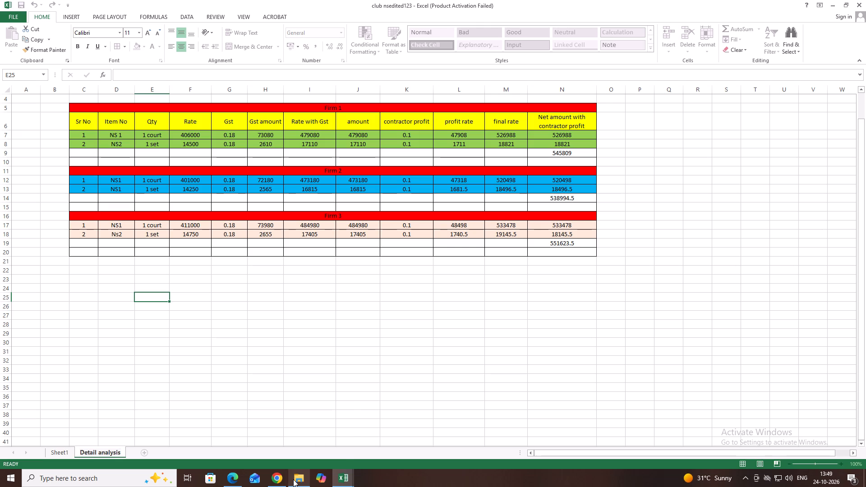
click(124, 322)
In Sheet1, insert "Repar and improvement of badminton court and" at the start of the NS 1 description in B4.
click(46, 450)
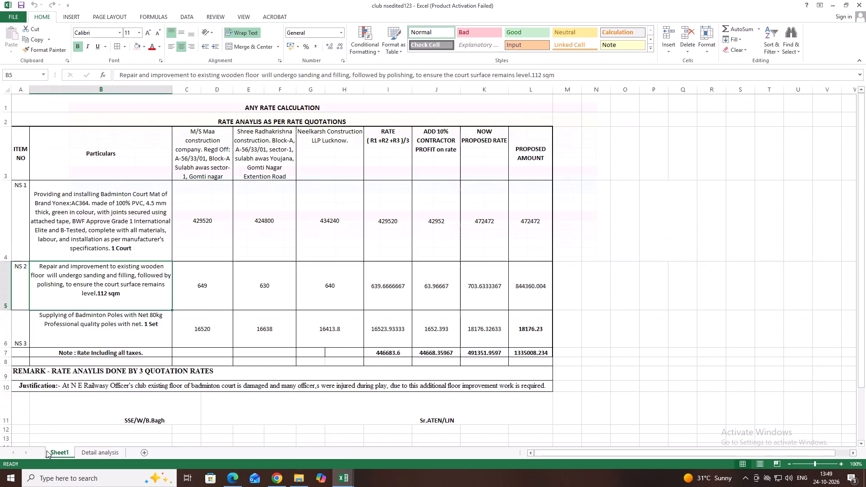
click(108, 277)
click(30, 191)
double_click(33, 193)
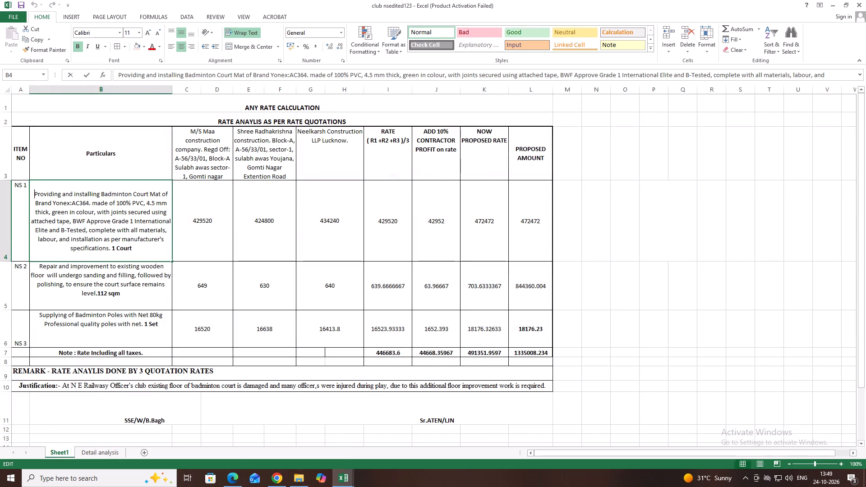
text(Repar)
key(space)
text(and improvement)
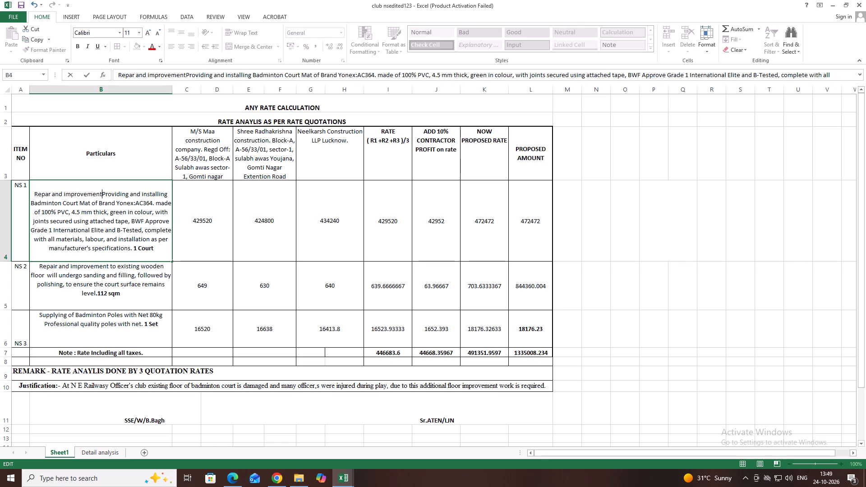
key(space)
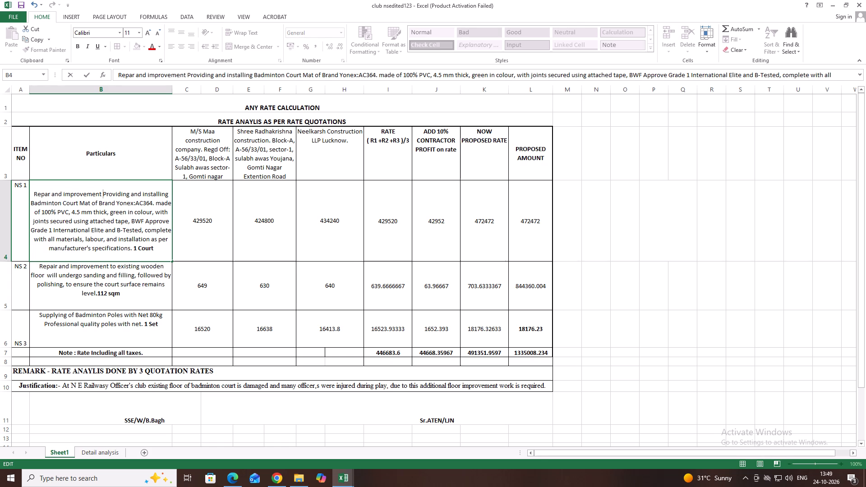
text(of badminton)
key(space)
text(court)
key(space)
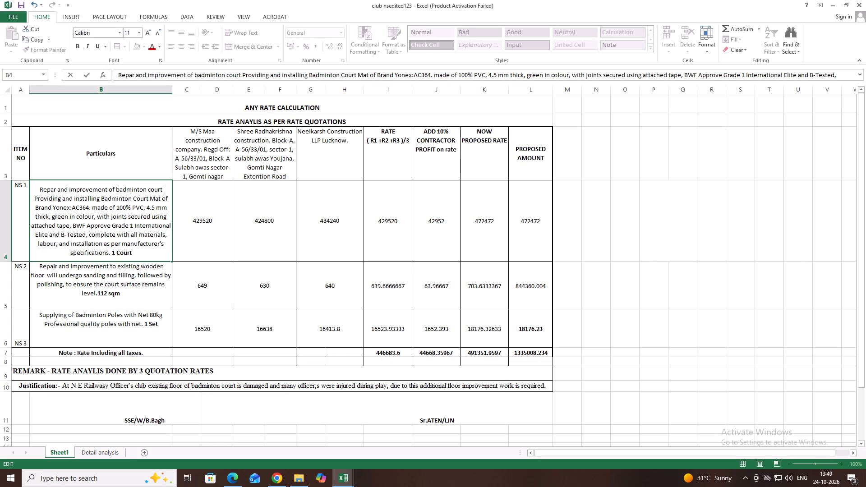
text(and)
key(space)
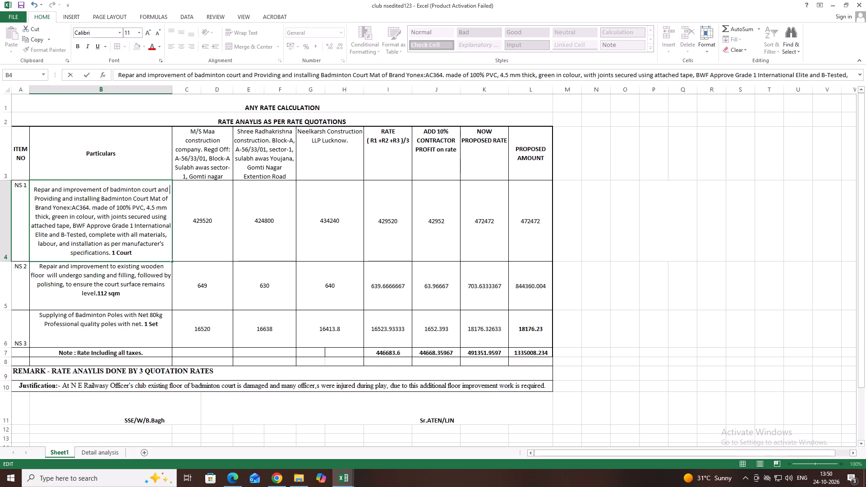
Delete the NS 2 wooden floor repair item, cells A5 to L5, from the rate analysis table.
drag(16, 288, 274, 284)
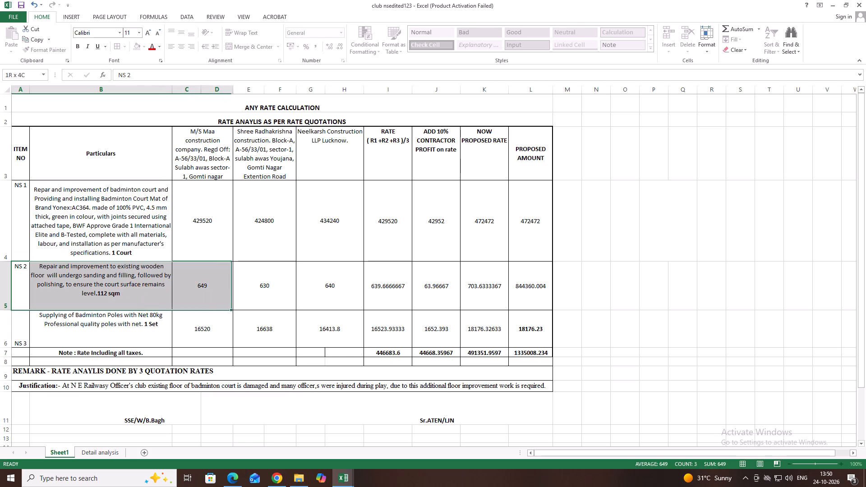
drag(274, 284, 543, 285)
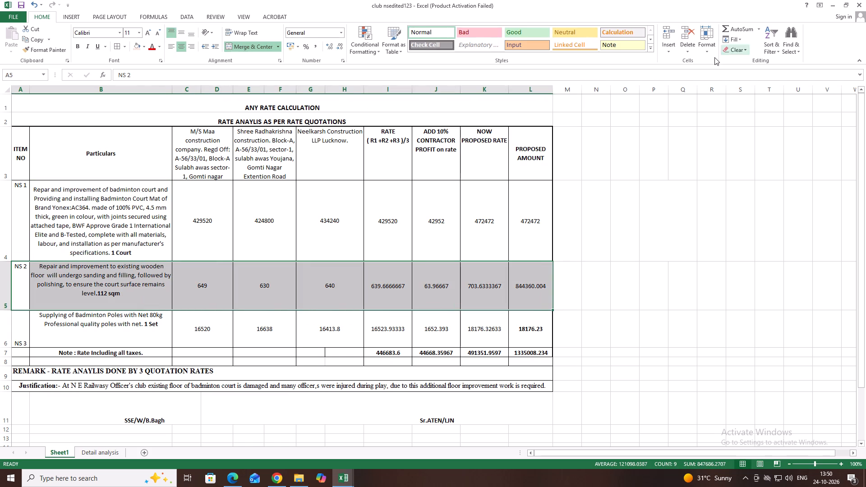
click(688, 40)
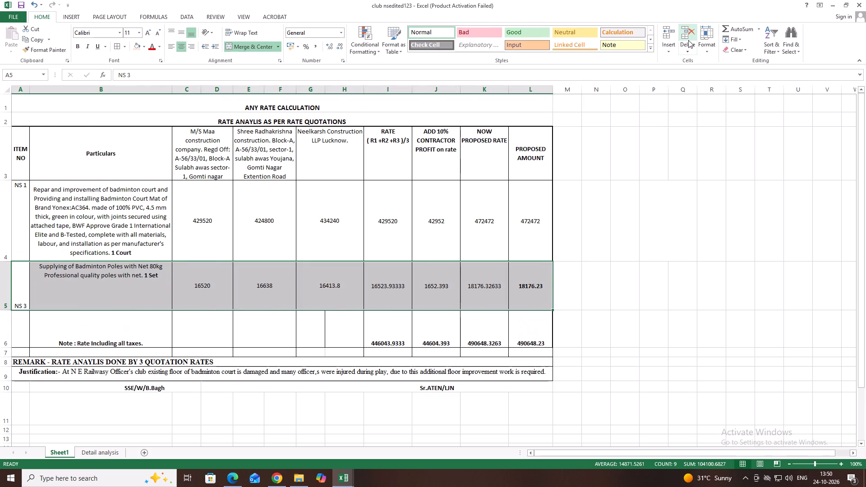
click(298, 340)
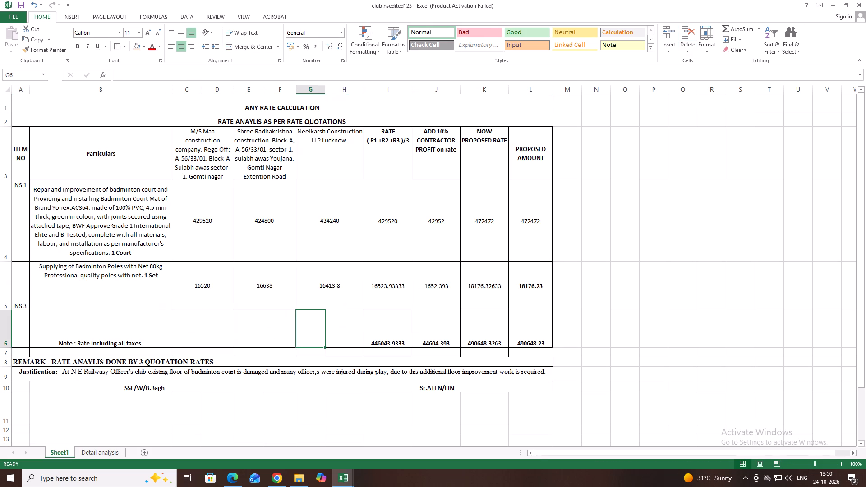
Clear the firm names from the quotation column headings in row 3, starting with C3 and E3.
click(226, 166)
key(BackSpace)
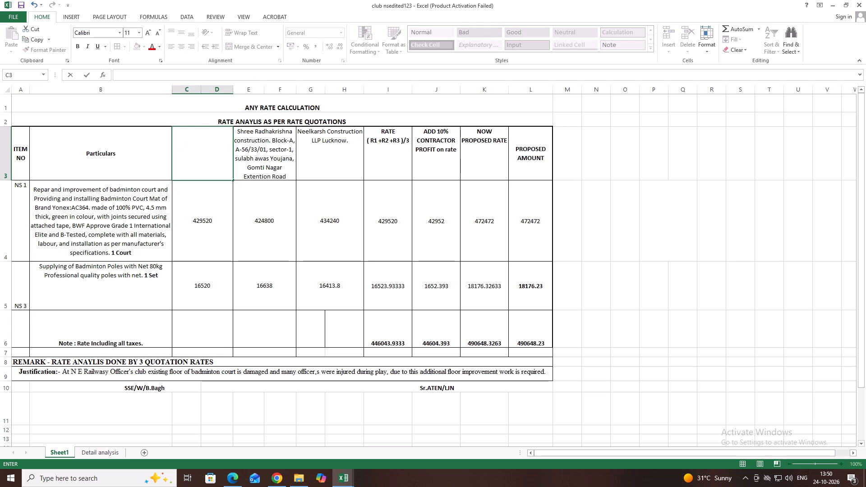
click(247, 162)
key(BackSpace)
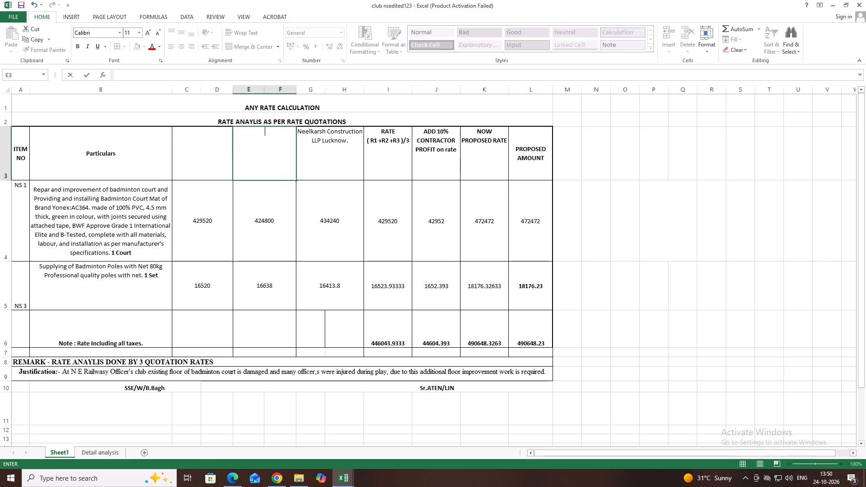
click(325, 165)
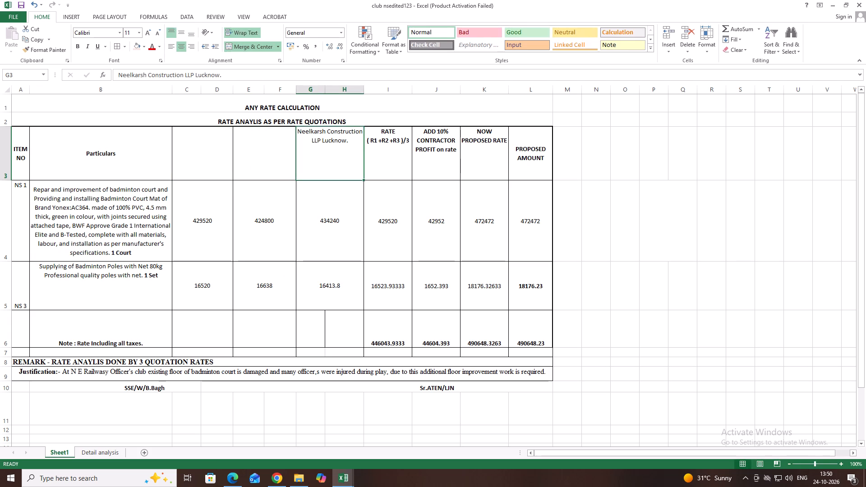
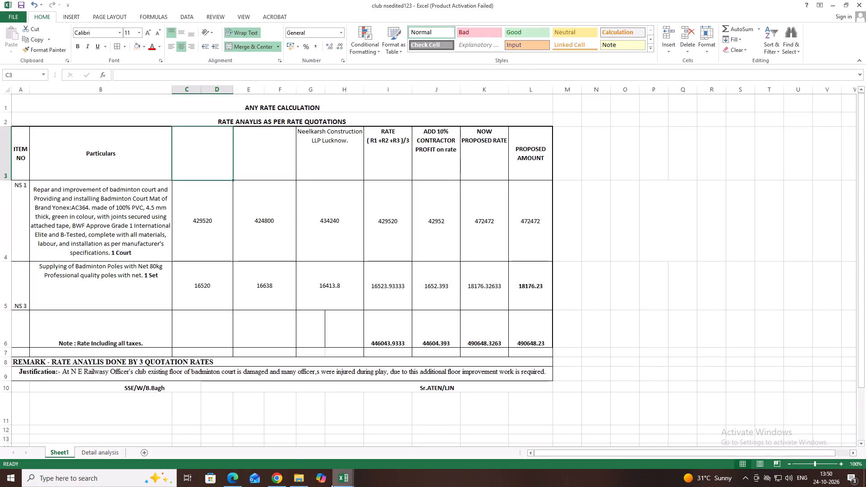
Copy the M/s PAPPU INTERIOR heading from C3 of the FACADE NS1 workbook into C3 of club nsedited123.
click(299, 483)
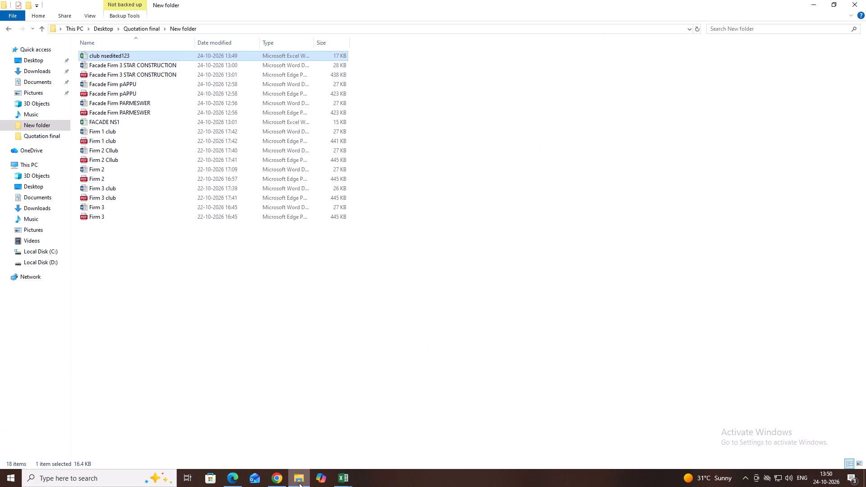
double_click(128, 121)
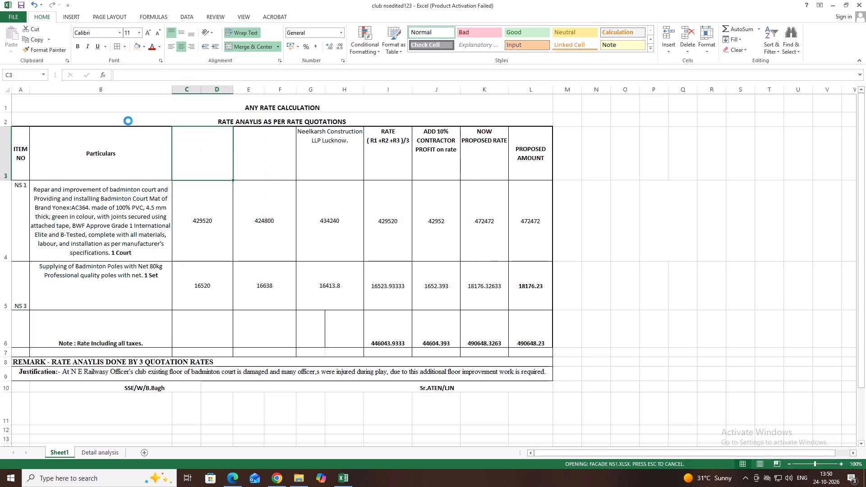
click(200, 160)
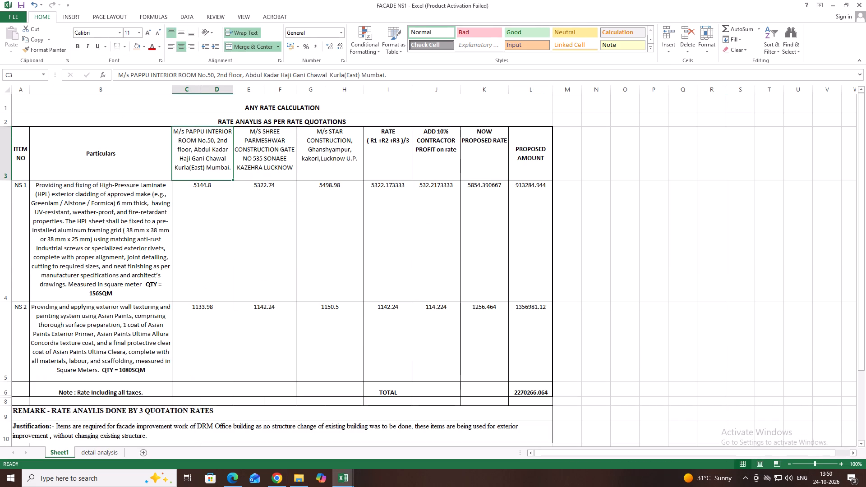
key(ctrl+c)
click(350, 477)
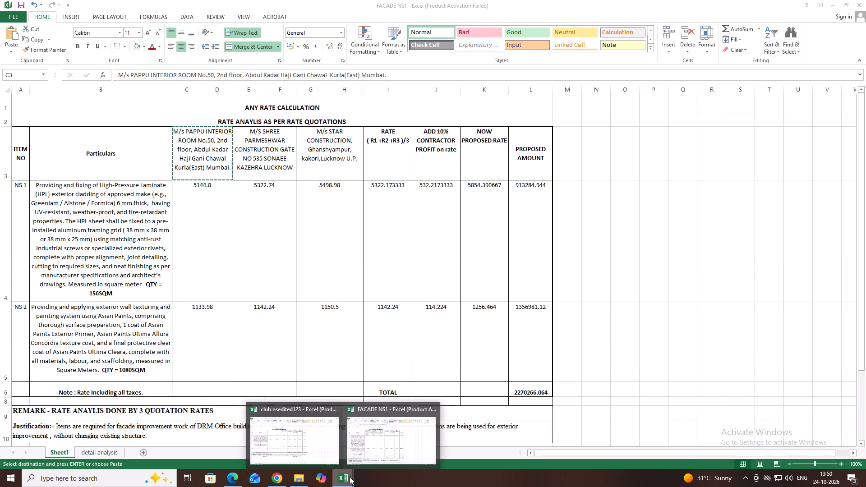
click(375, 443)
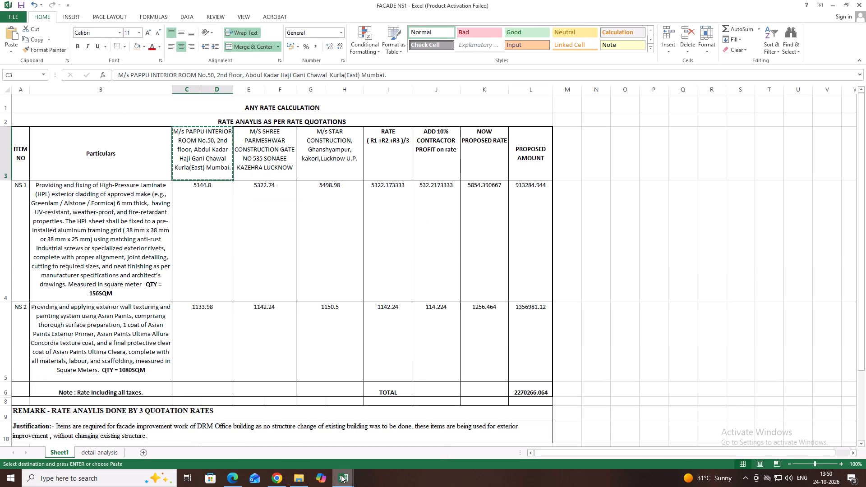
click(341, 475)
click(305, 445)
click(218, 150)
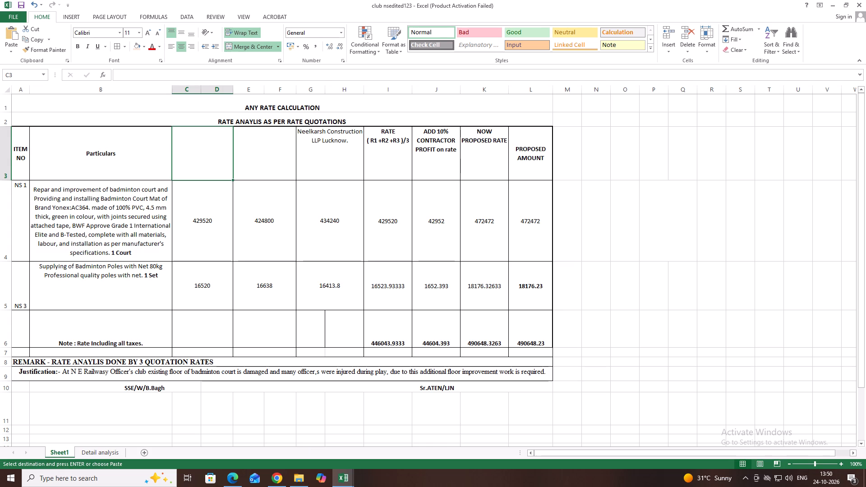
key(ctrl+v)
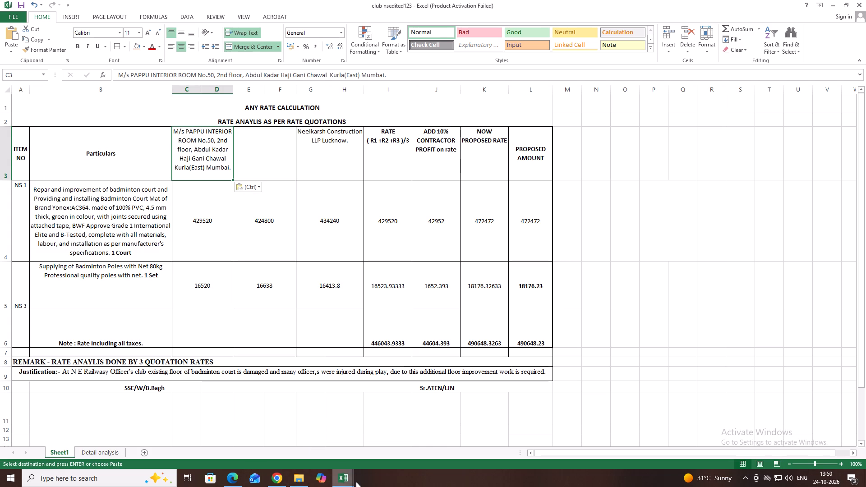
Copy the M/s STAR CONSTRUCTION heading from G3 of FACADE NS1 into E3 of club nsedited123.
click(345, 481)
click(381, 438)
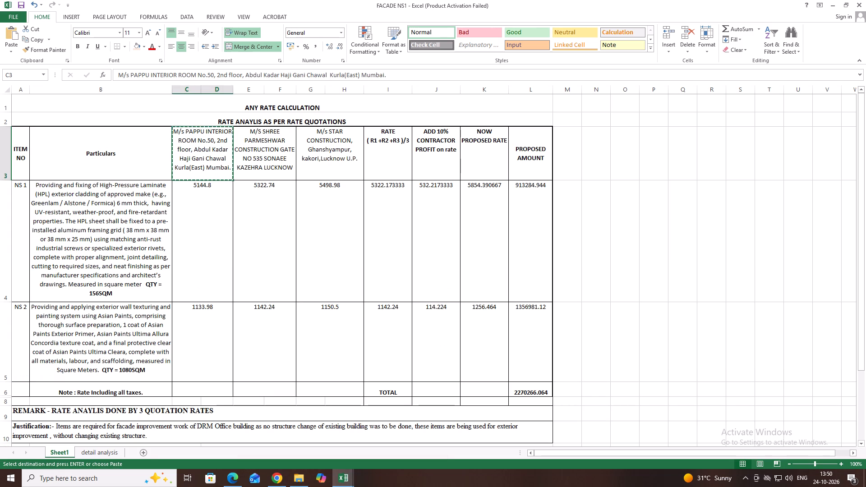
click(341, 165)
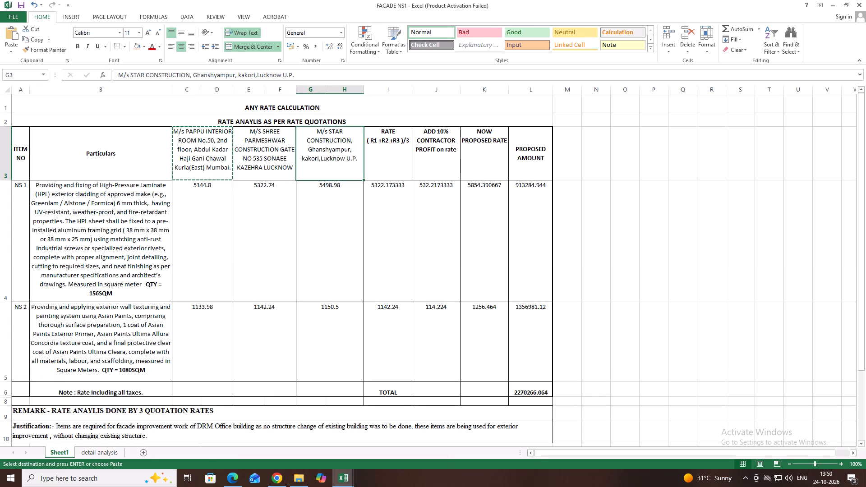
key(ctrl+c)
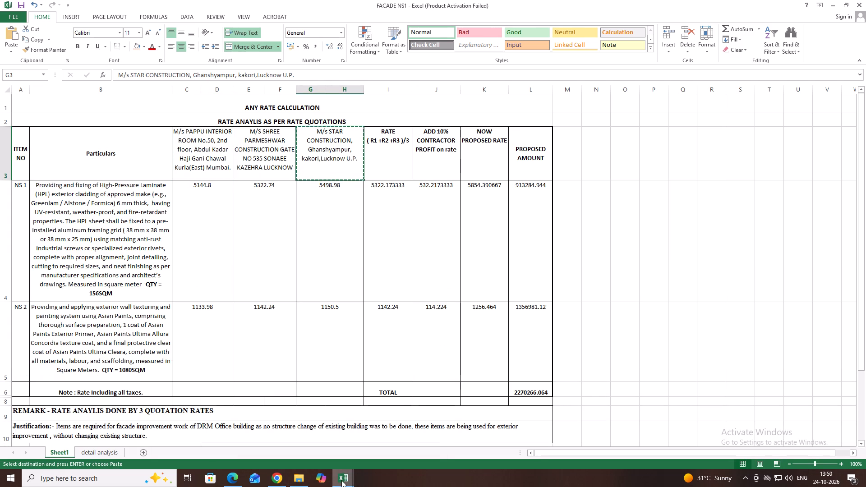
click(341, 480)
click(280, 441)
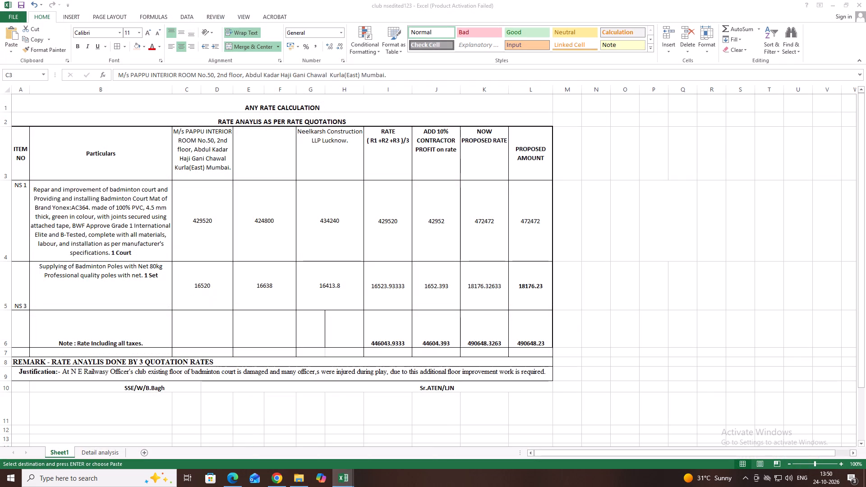
click(270, 157)
key(ctrl+v)
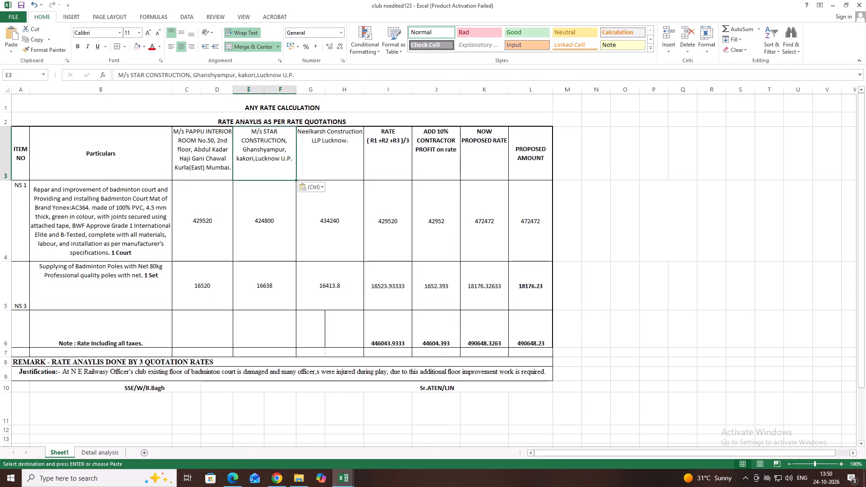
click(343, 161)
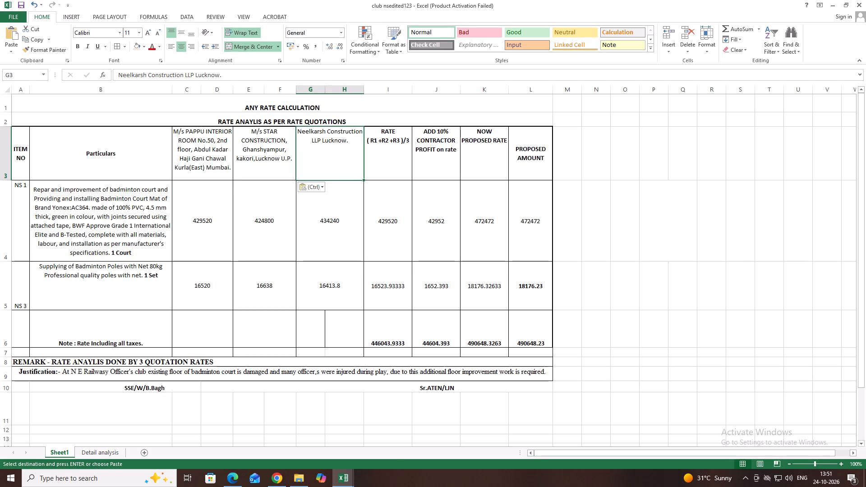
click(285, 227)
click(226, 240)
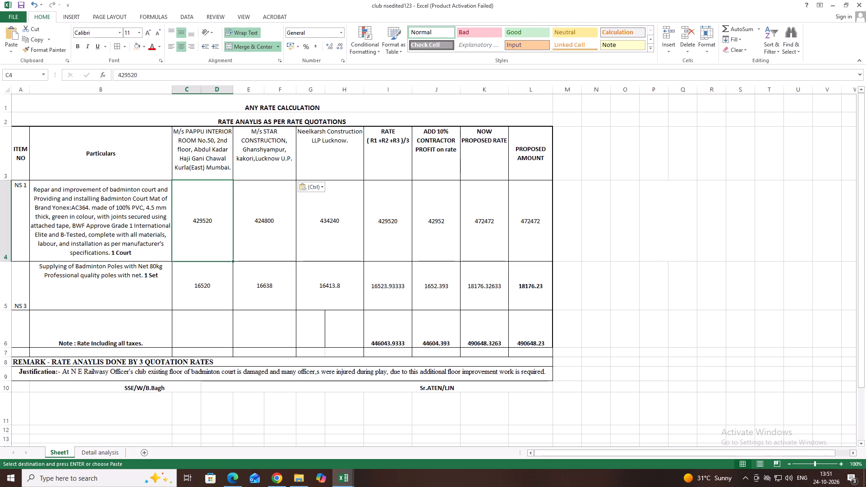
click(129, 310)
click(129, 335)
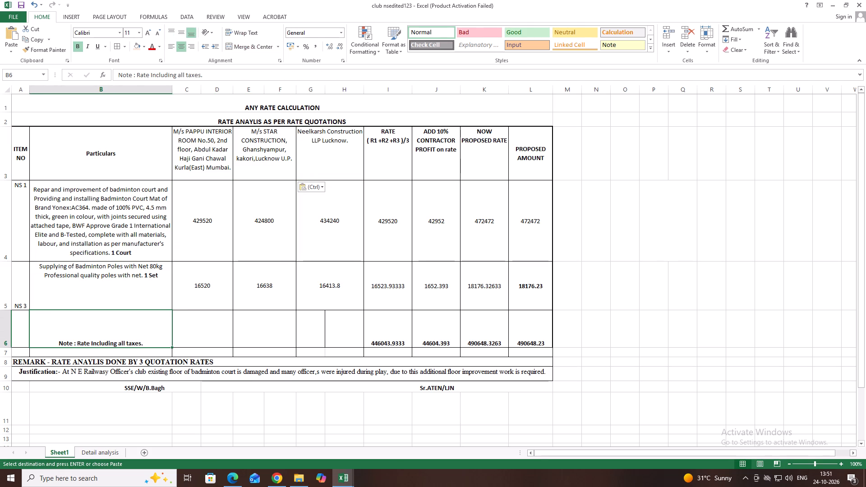
Set the NS 1 rate for M/s PAPPU INTERIOR in Sheet1's C4 to 479080, Firm 1's amount in Detail analysis.
click(224, 221)
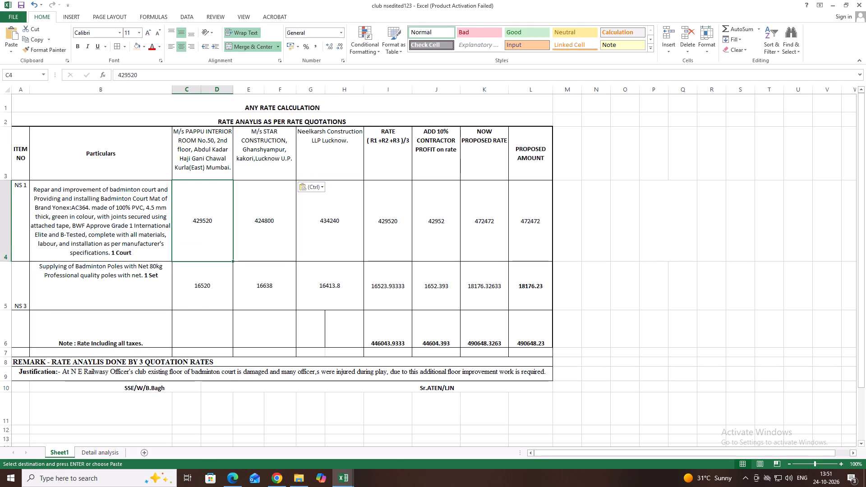
click(108, 455)
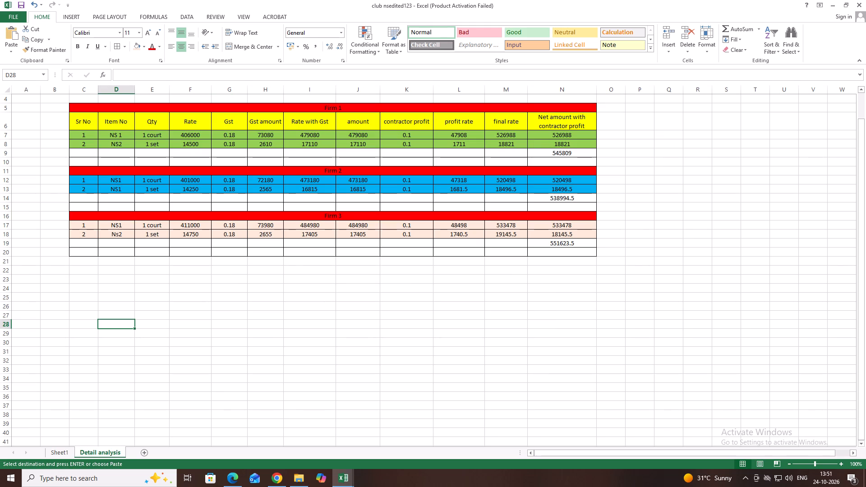
click(366, 135)
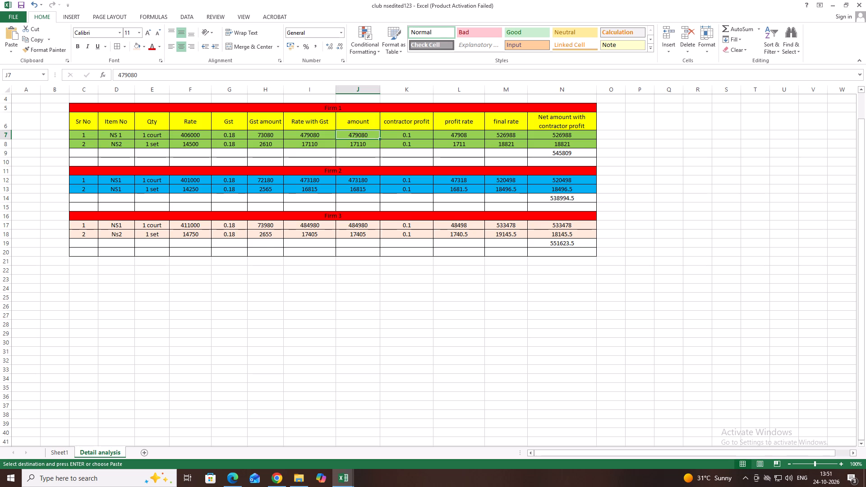
key(ctrl+c)
click(61, 451)
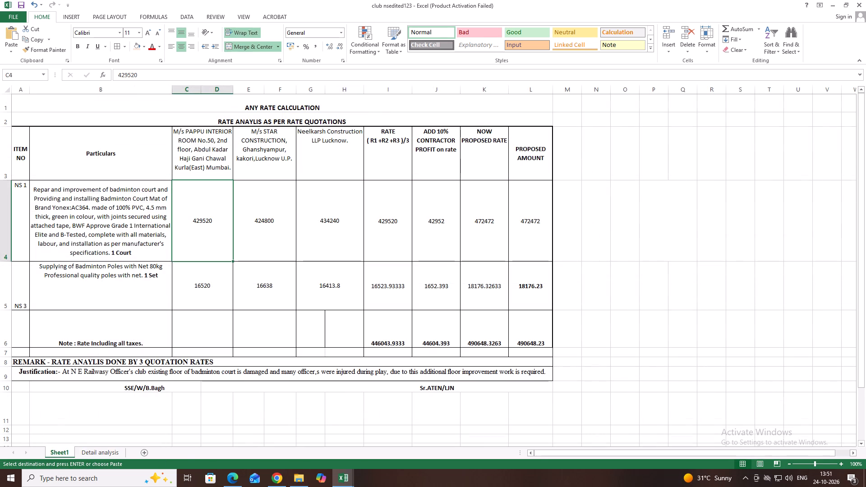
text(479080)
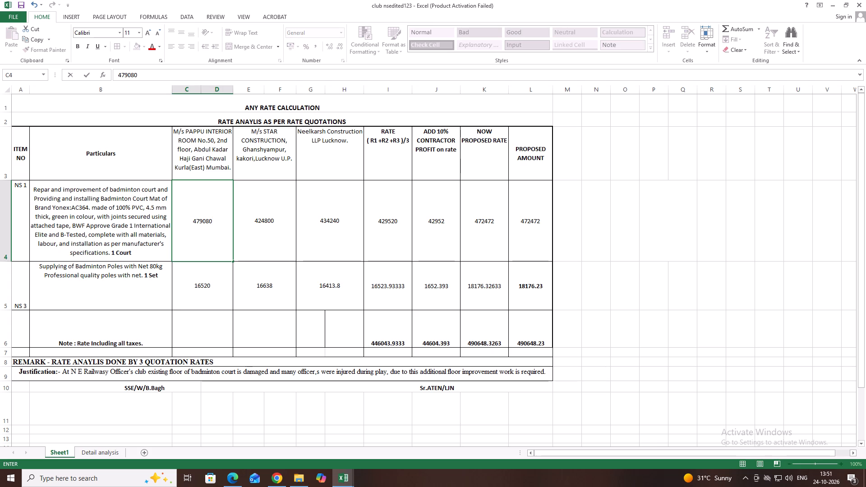
Set the NS 1 rate for M/s STAR CONSTRUCTION in Sheet1's E4 to 473180, Firm 2's amount in Detail analysis.
click(273, 216)
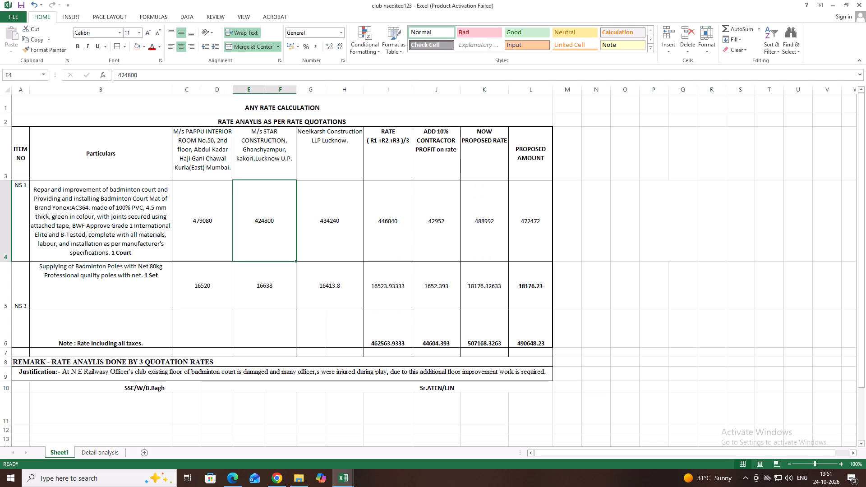
click(343, 481)
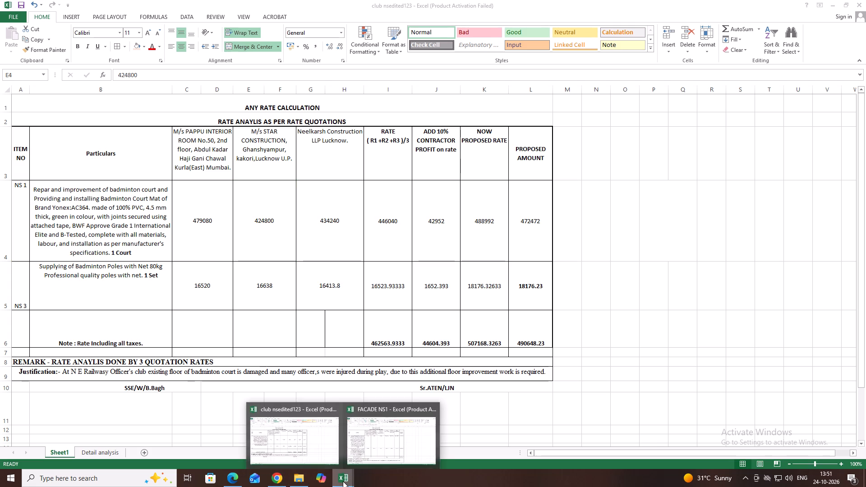
click(100, 453)
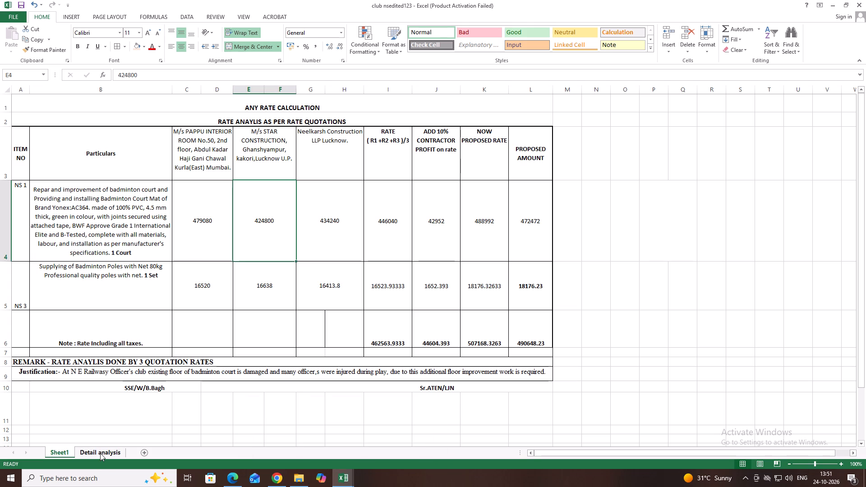
click(100, 453)
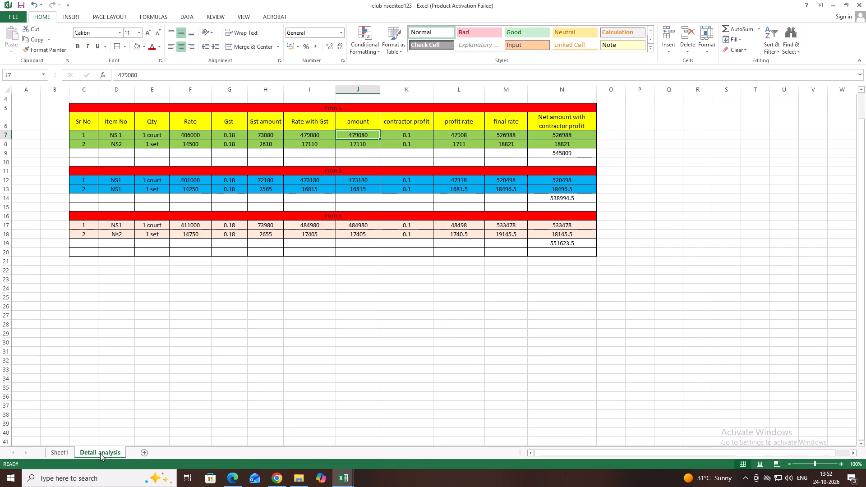
click(58, 456)
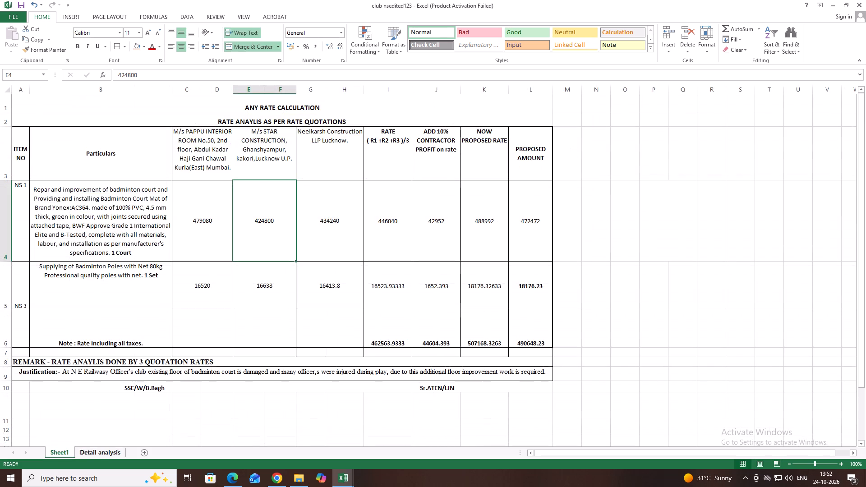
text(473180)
Set the NS 1 rate for Neelkarsh Construction in Sheet1's G4 to 484980, Firm 3's amount in Detail analysis.
click(333, 224)
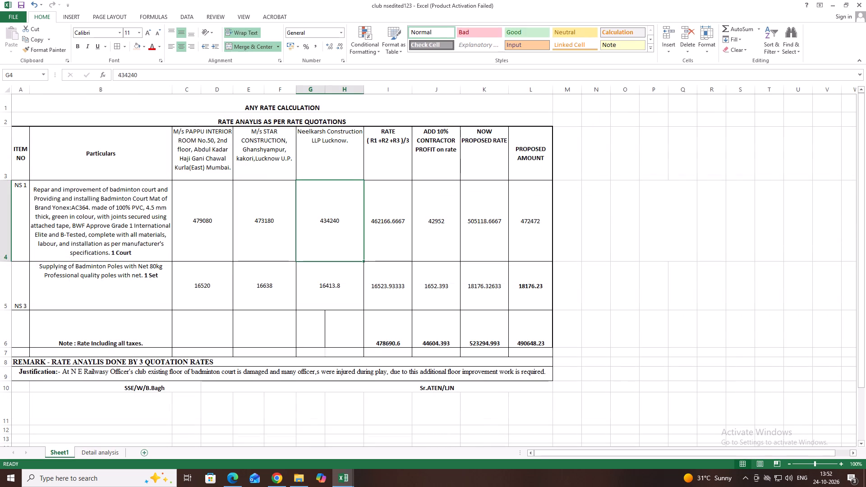
click(102, 456)
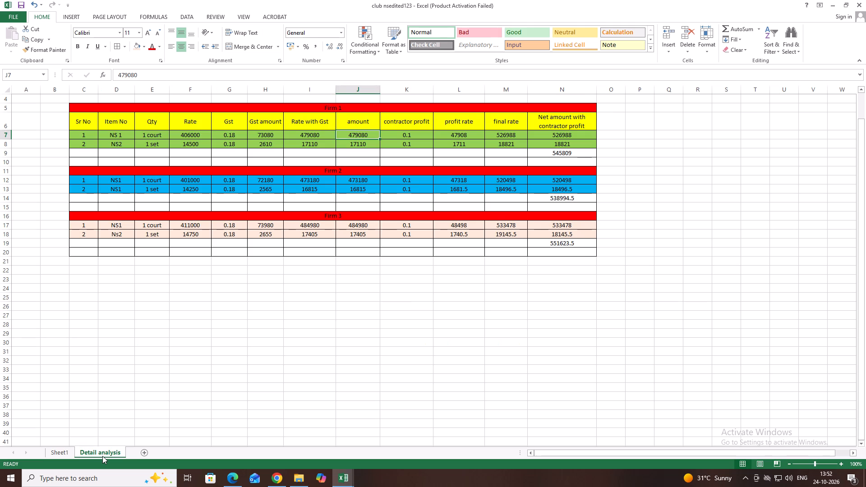
click(67, 454)
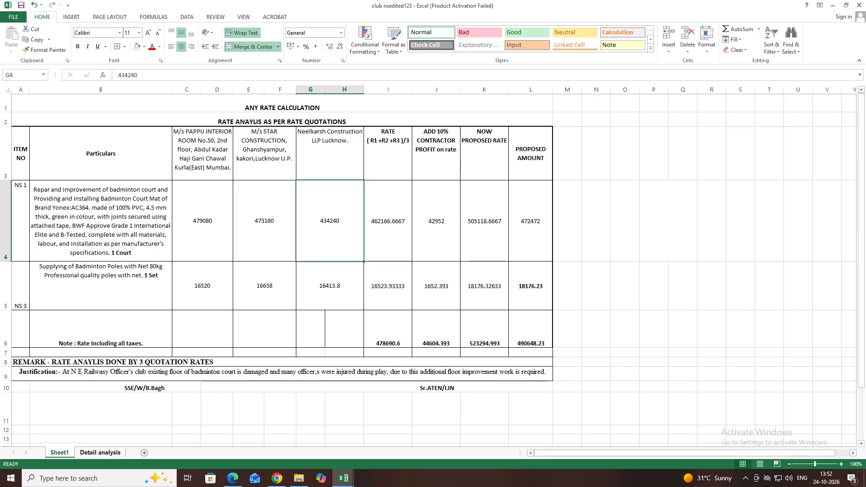
click(387, 233)
click(327, 229)
key(BackSpace)
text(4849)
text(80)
click(396, 241)
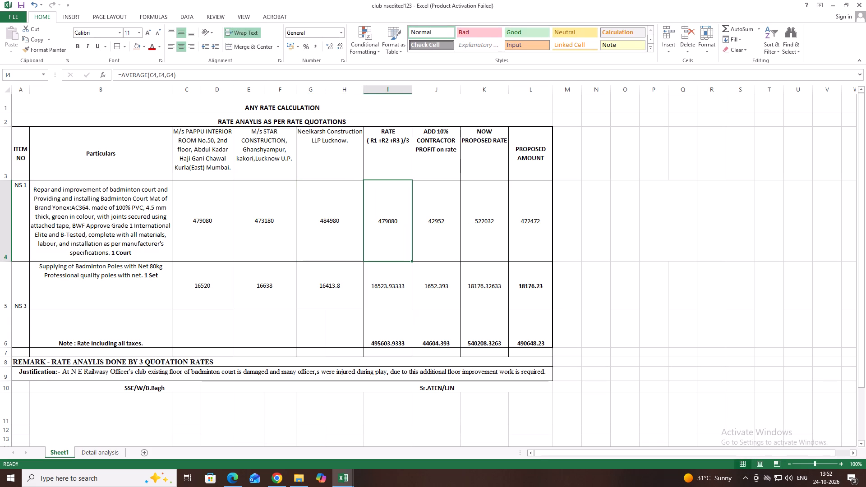
Clear M/s PAPPU INTERIOR's rate for the badminton poles item in Sheet1's C5.
click(92, 452)
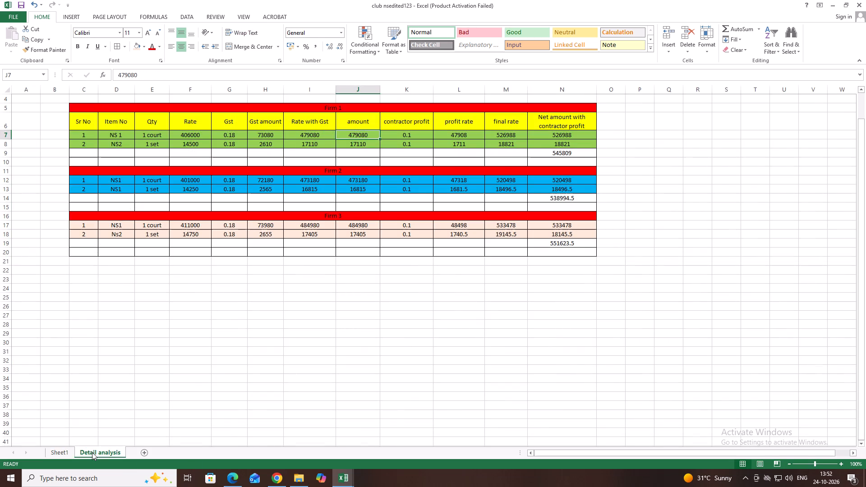
click(61, 452)
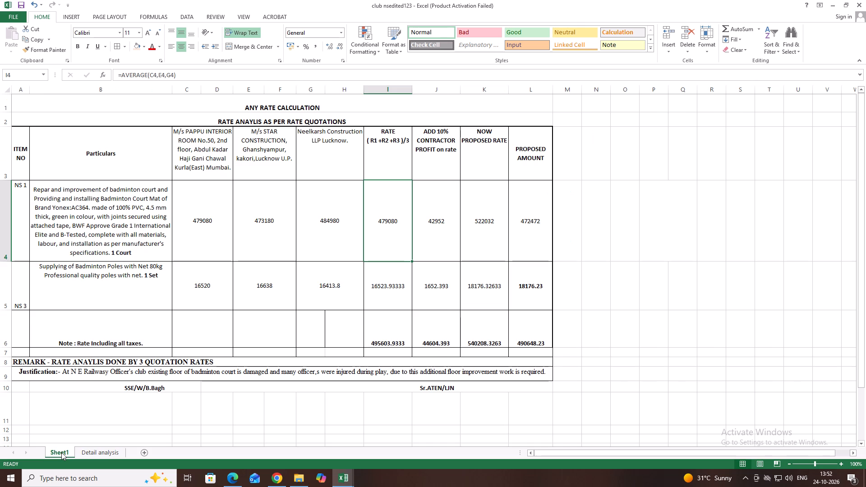
click(193, 288)
key(BackSpace)
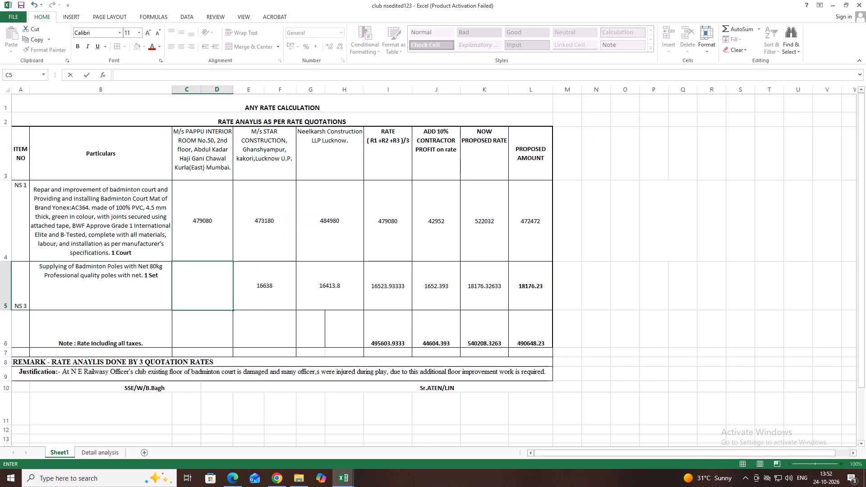
Re-enter Firm 2's Rate with Gst formula for the second item in Detail analysis I13 as =F13+H13.
click(111, 450)
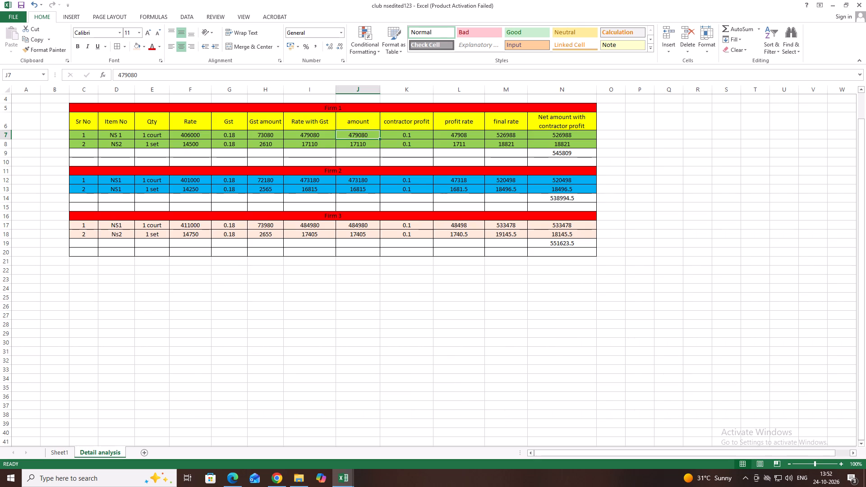
click(189, 190)
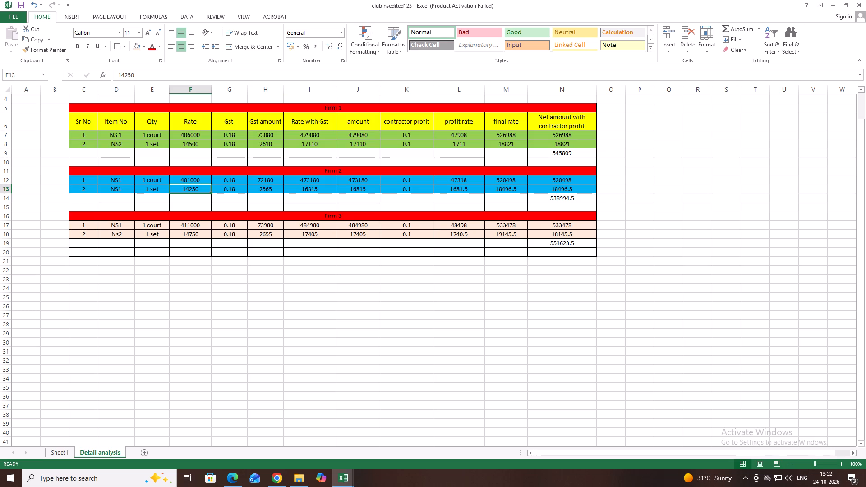
click(313, 190)
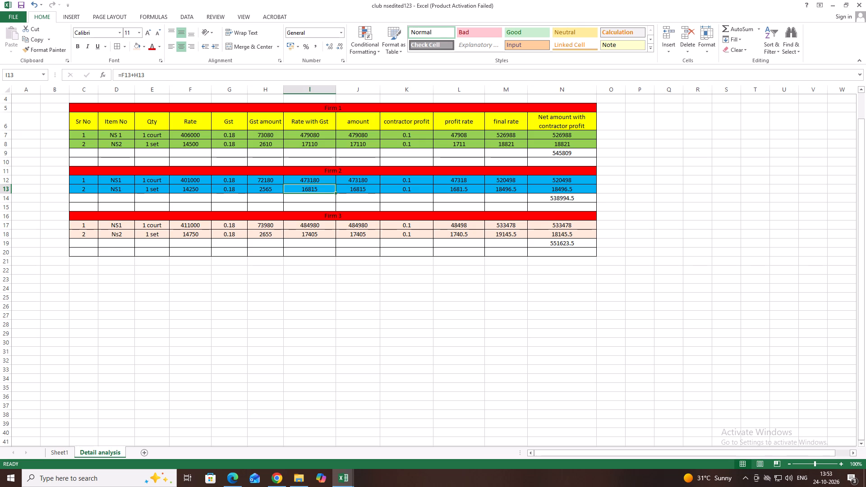
key(BackSpace)
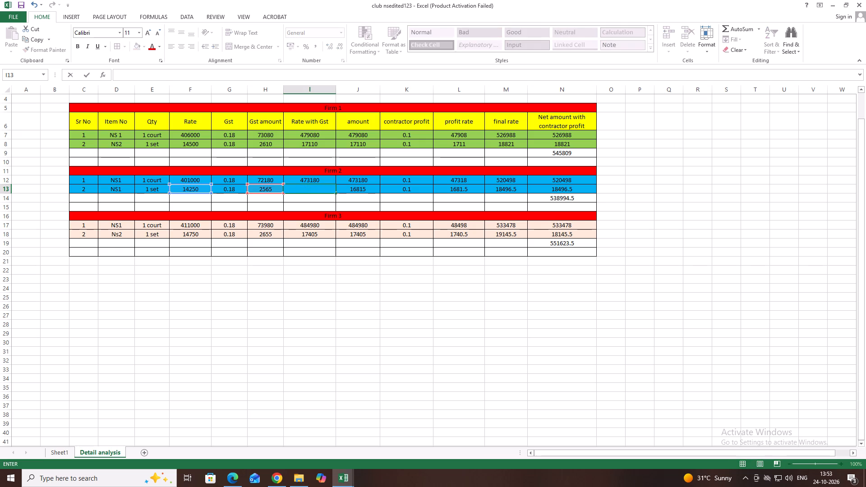
key(equal)
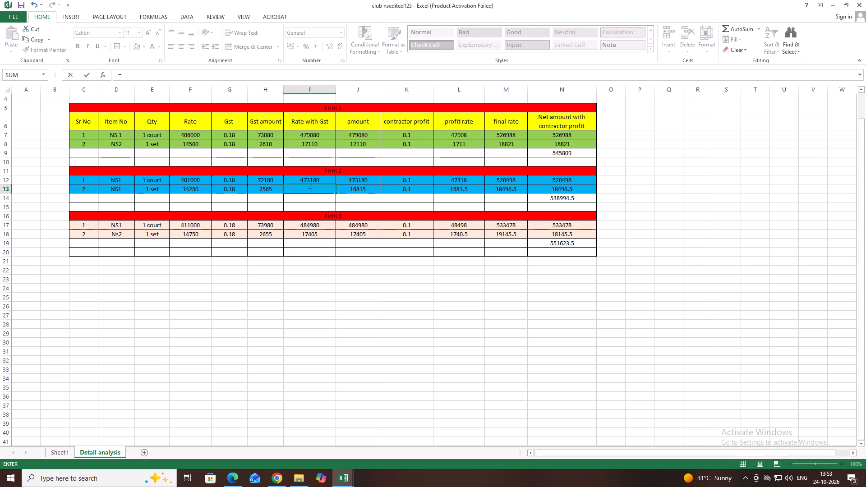
click(194, 189)
key(shift+plus)
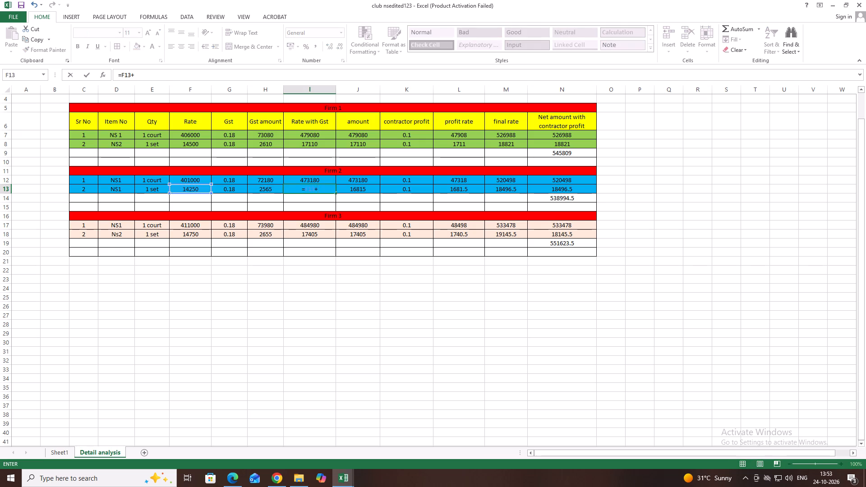
click(272, 190)
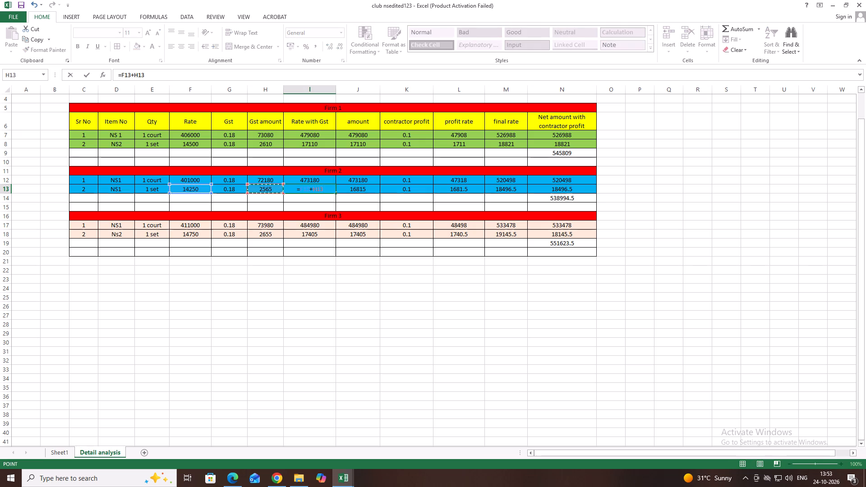
key(Return)
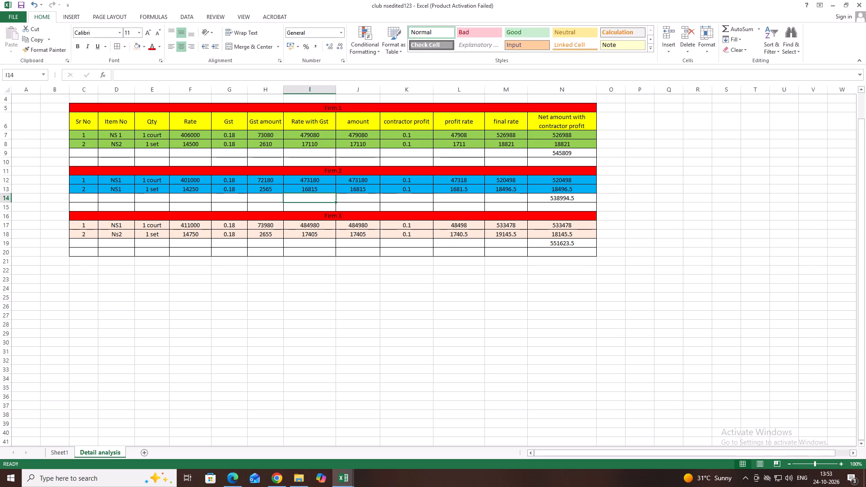
Enter the badminton poles rates from Detail analysis in Sheet1: 17110 for M/s PAPPU INTERIOR in C5 and 16815 for M/s STAR CONSTRUCTION in E5.
click(61, 458)
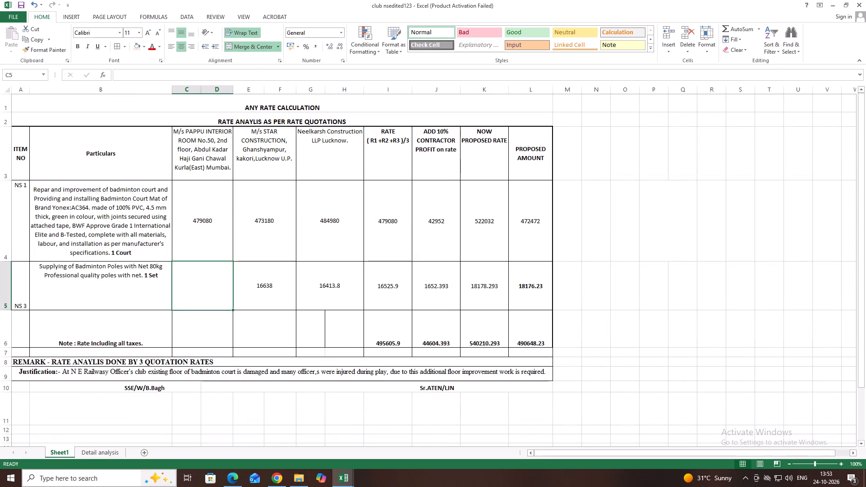
click(99, 451)
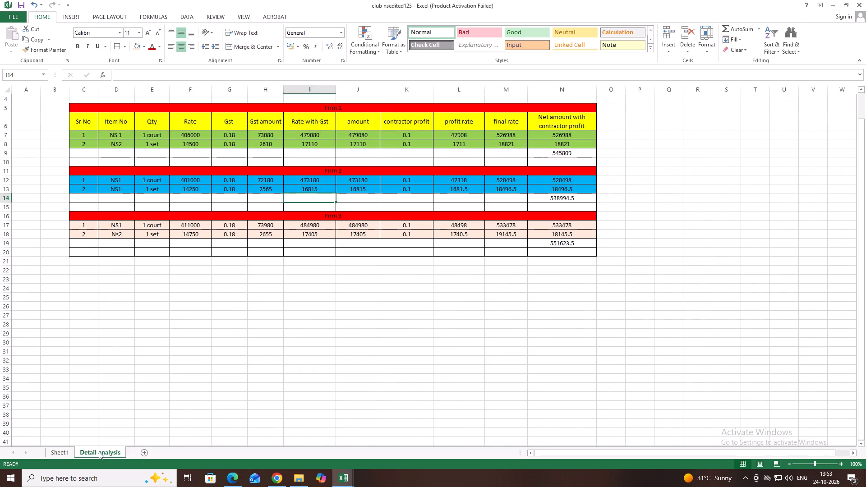
click(51, 454)
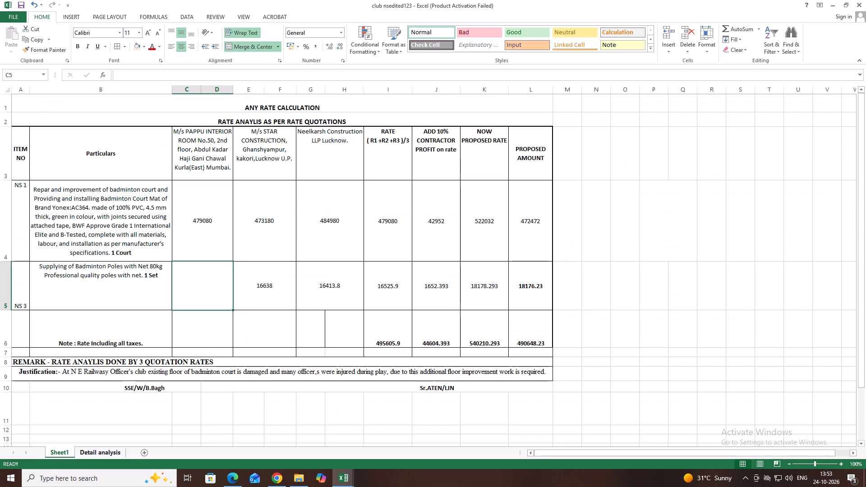
text(17110)
key(Right)
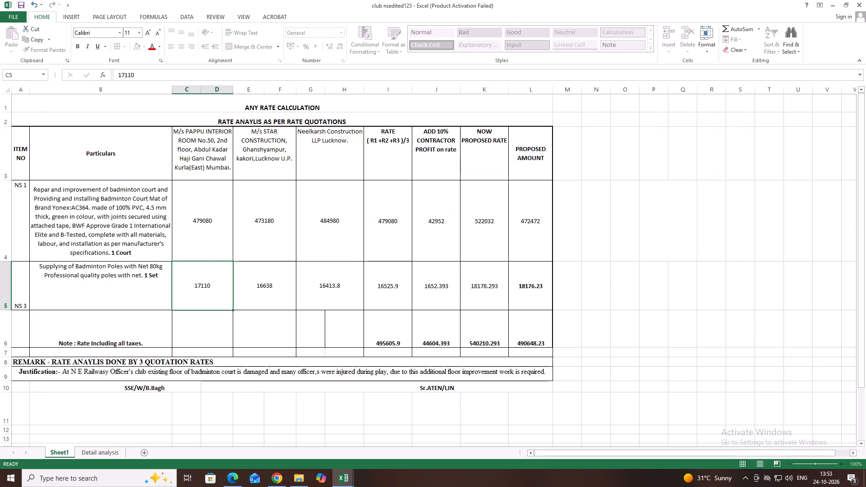
text(16815)
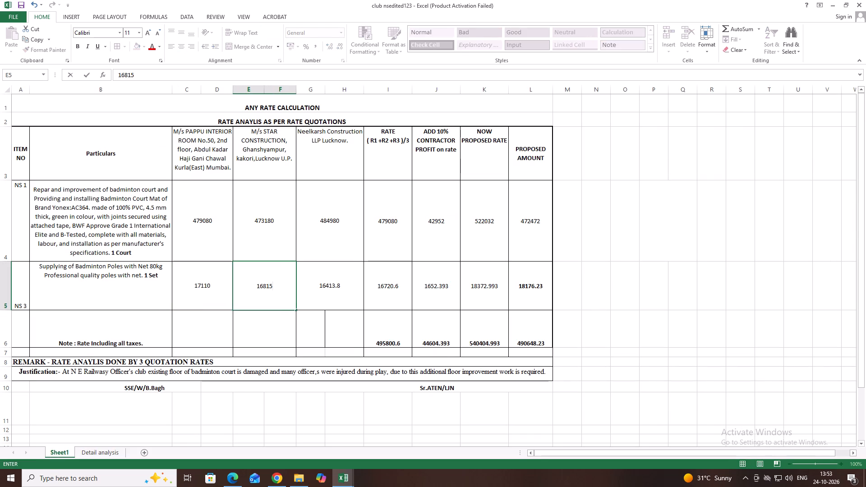
Set the badminton poles rate for Neelkarsh Construction in Sheet1's G5 to 17405, Firm 3's amount in Detail analysis.
click(309, 285)
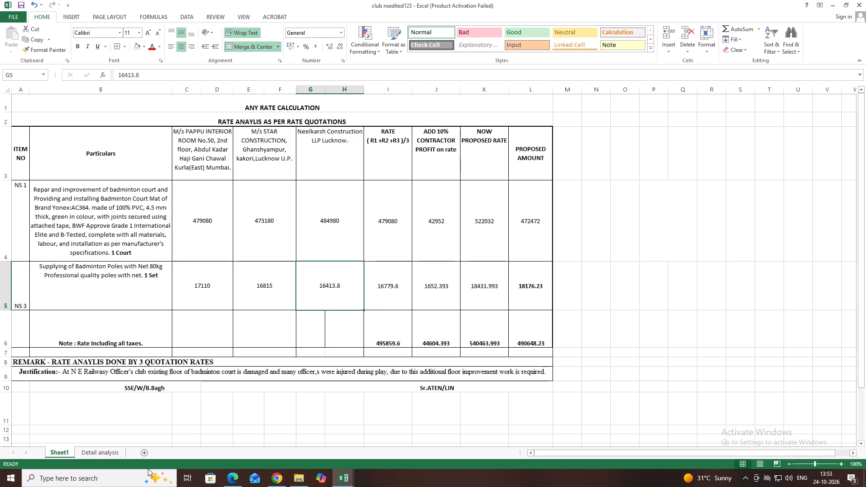
click(97, 455)
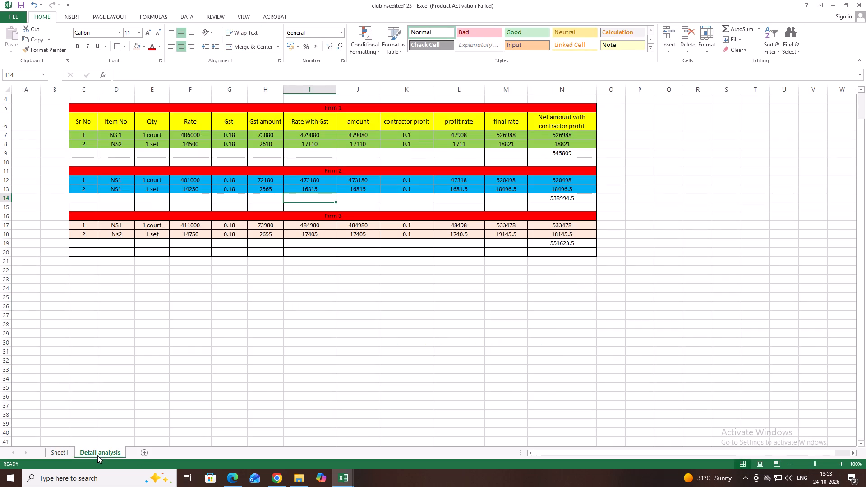
click(54, 456)
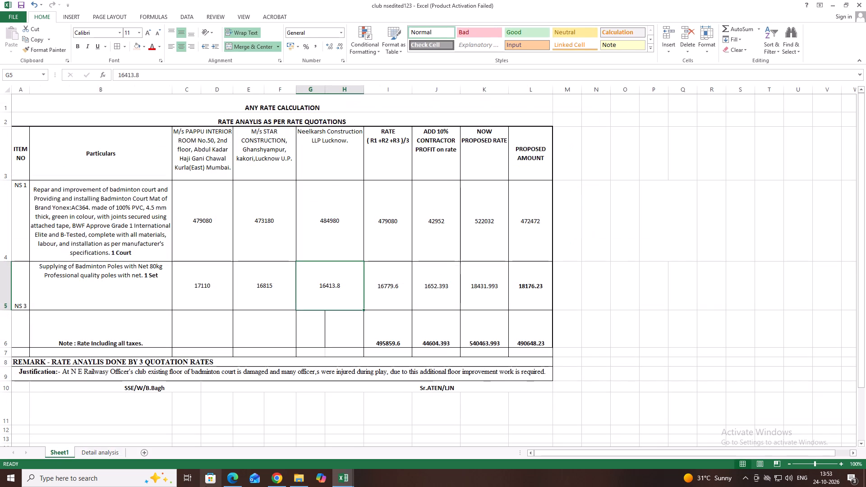
click(345, 303)
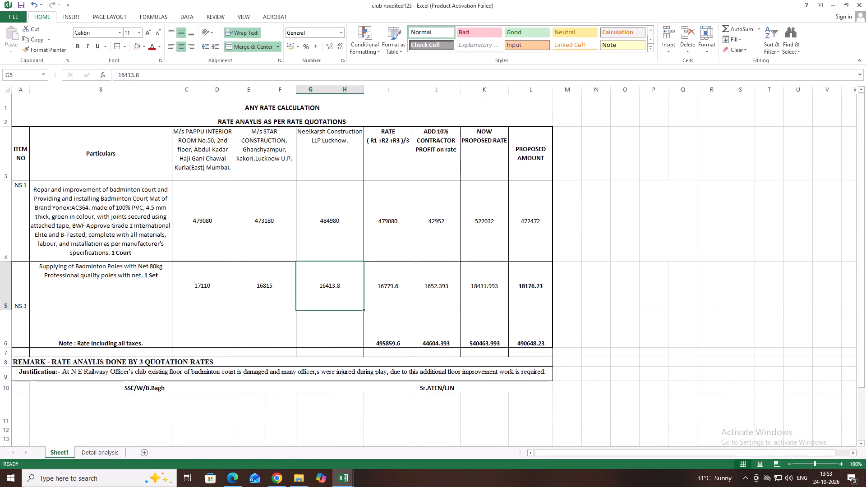
text(17405)
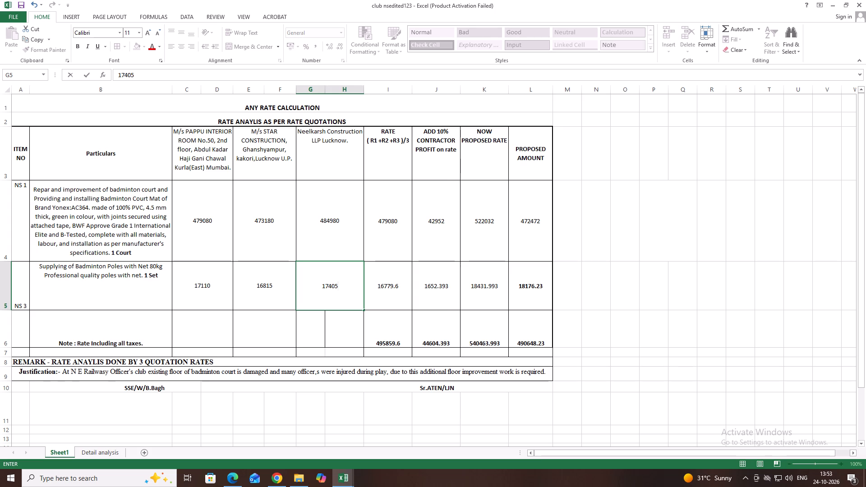
click(370, 296)
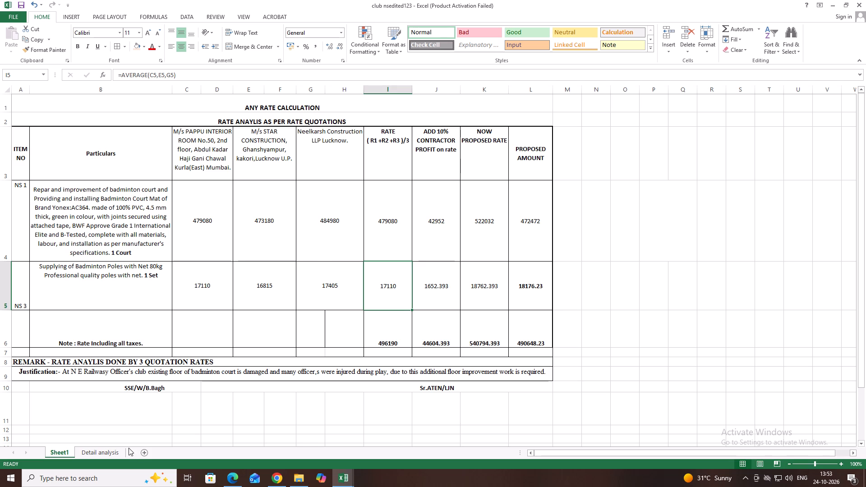
Check Firm 1's profit and final rates in Detail analysis, and set NS 1's 10% contractor profit in Sheet1's J4 to =.1*I4.
click(103, 455)
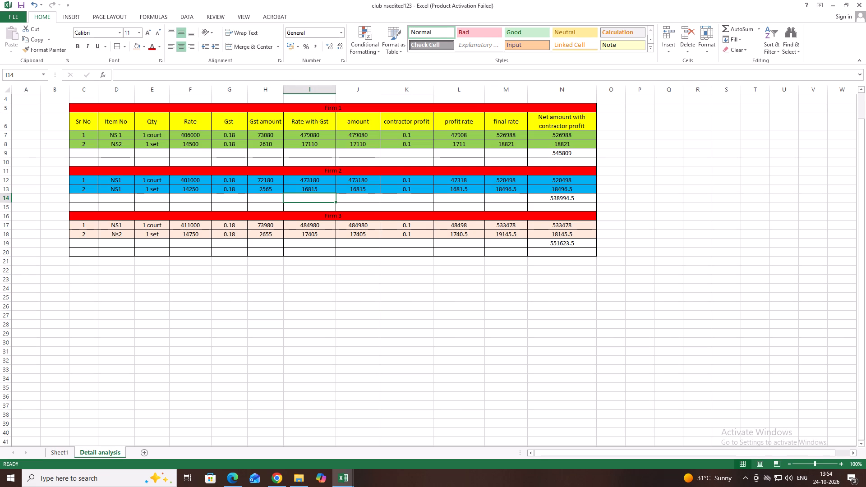
click(474, 133)
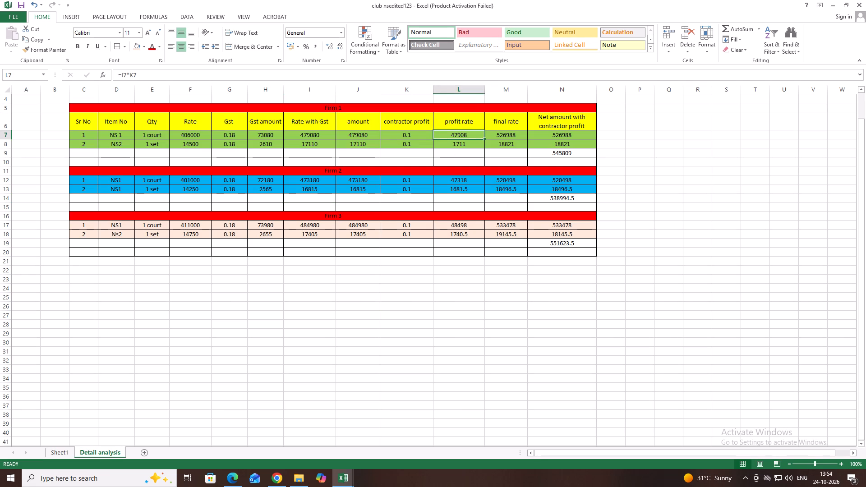
click(474, 144)
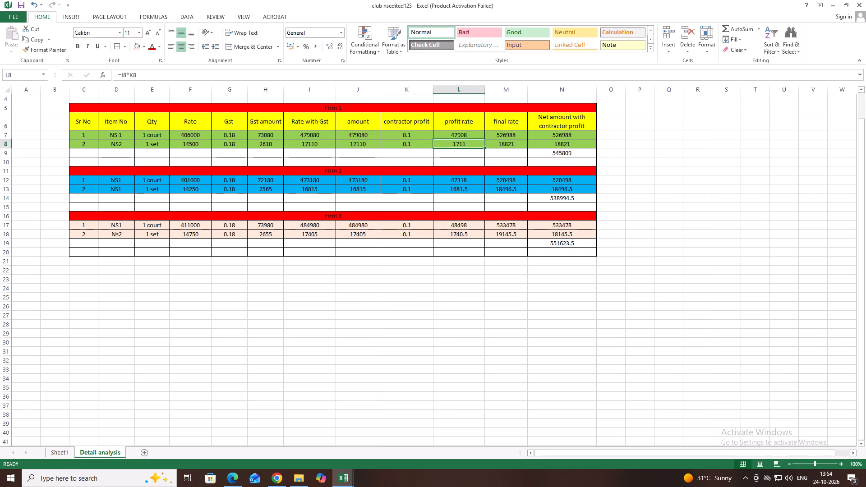
click(501, 136)
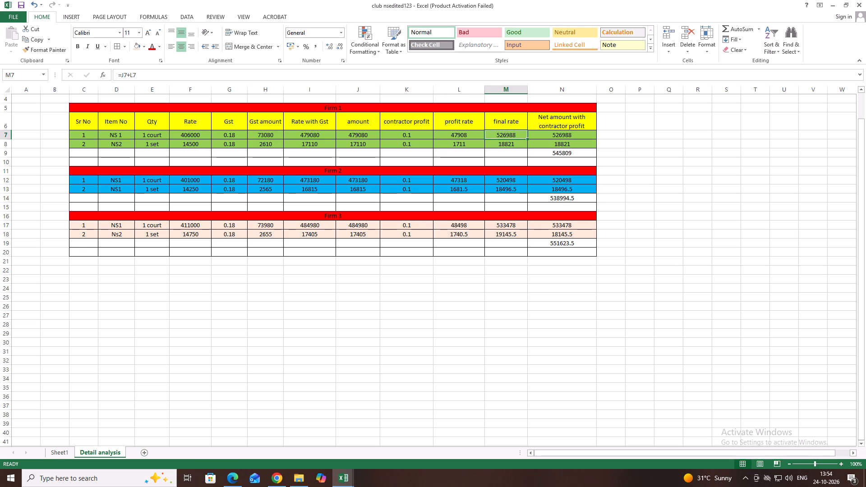
click(55, 454)
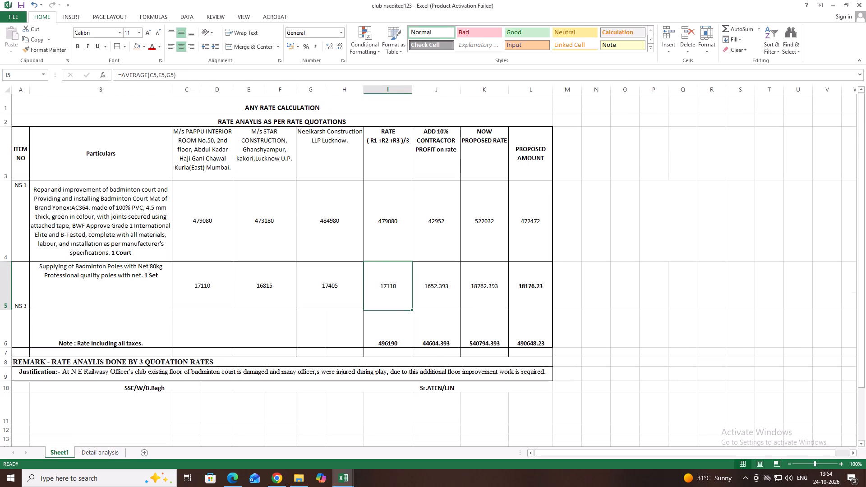
click(436, 241)
key(BackSpace)
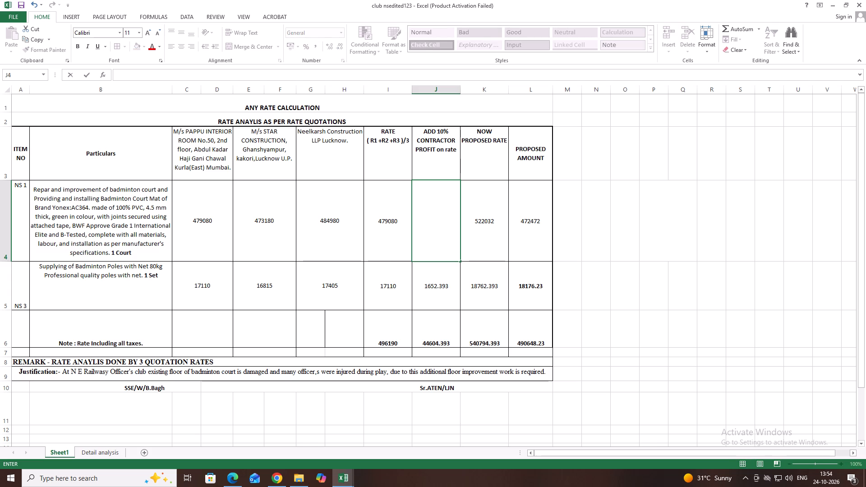
key(equal)
text(.1)
key(shift+asterisk)
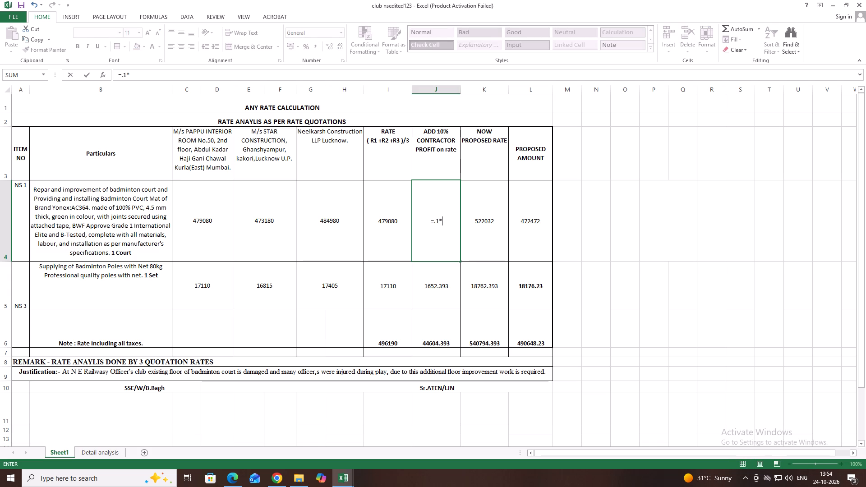
click(384, 222)
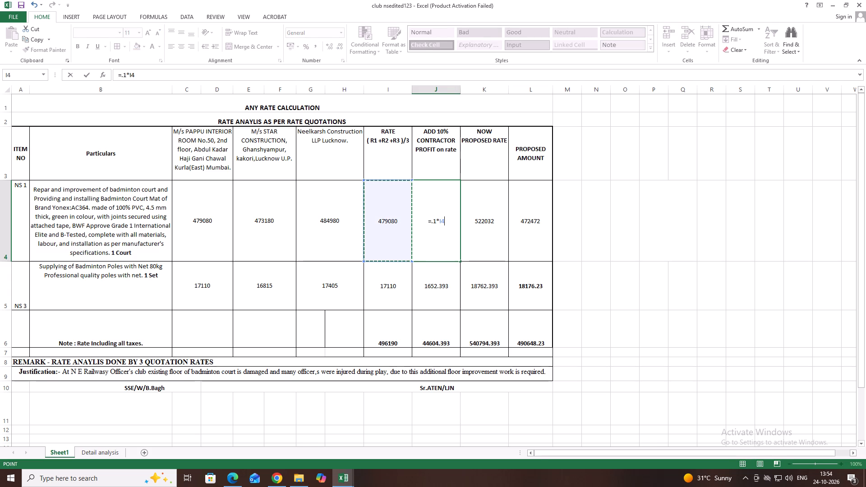
key(Return)
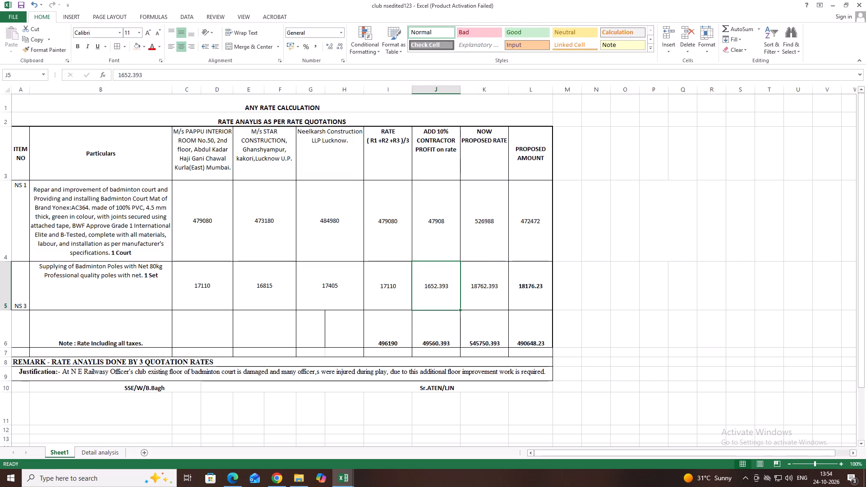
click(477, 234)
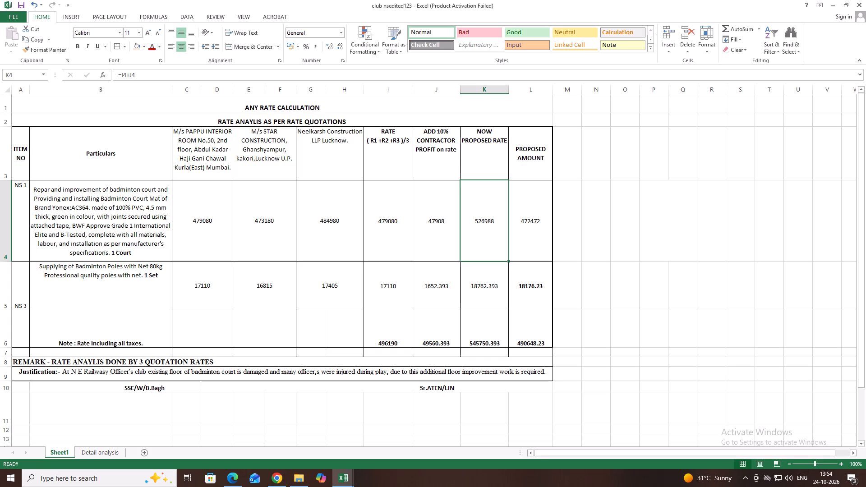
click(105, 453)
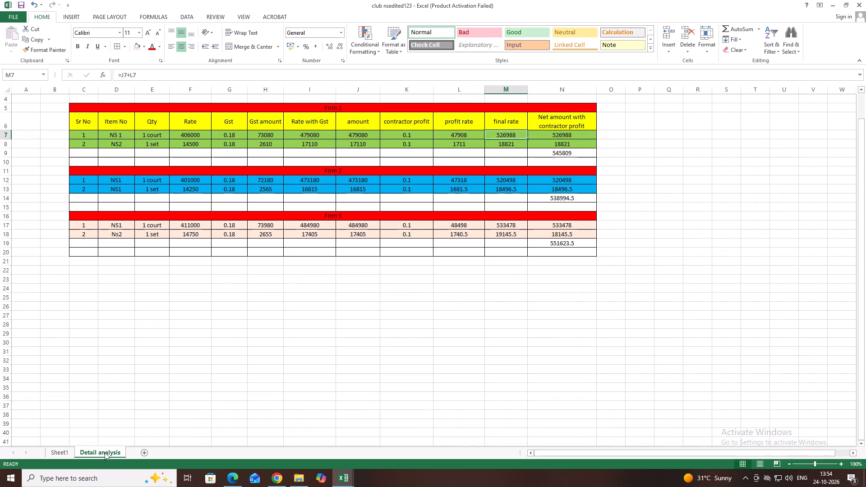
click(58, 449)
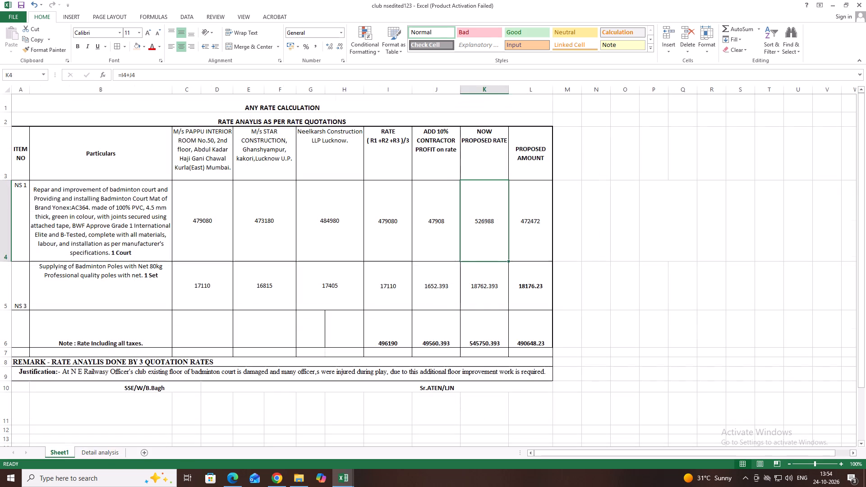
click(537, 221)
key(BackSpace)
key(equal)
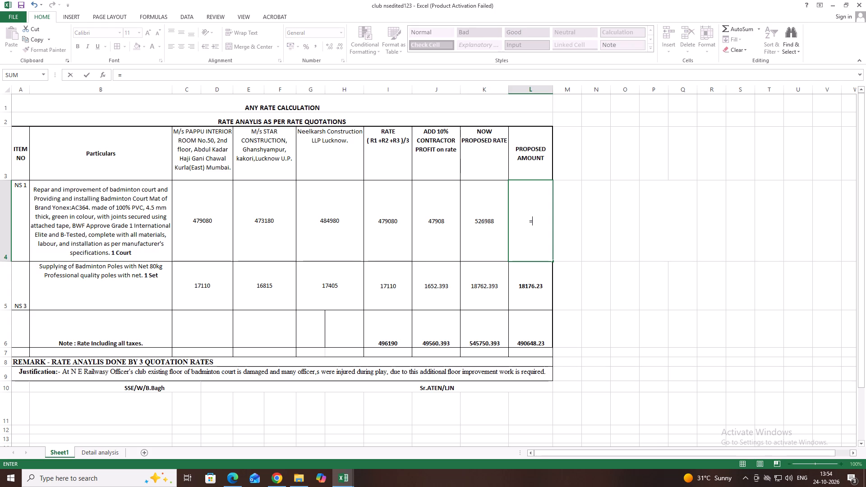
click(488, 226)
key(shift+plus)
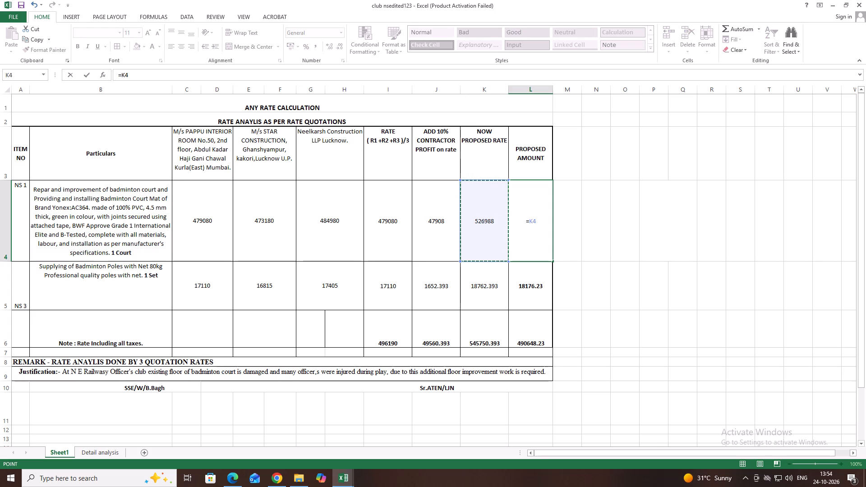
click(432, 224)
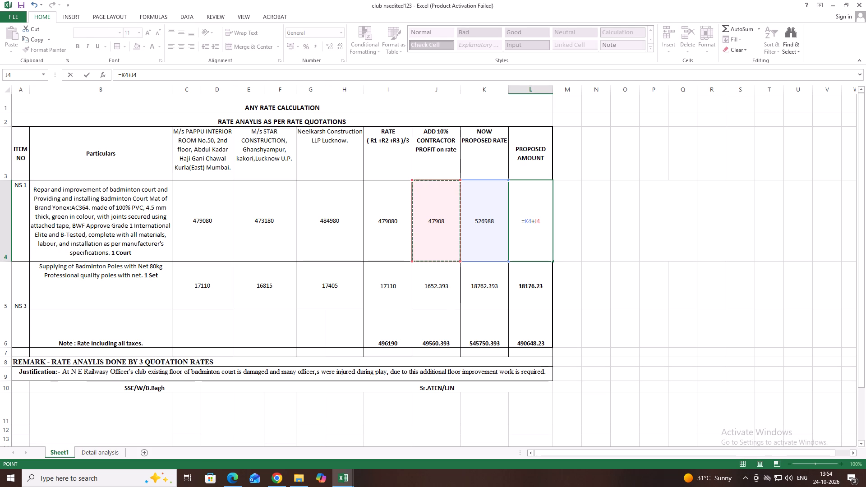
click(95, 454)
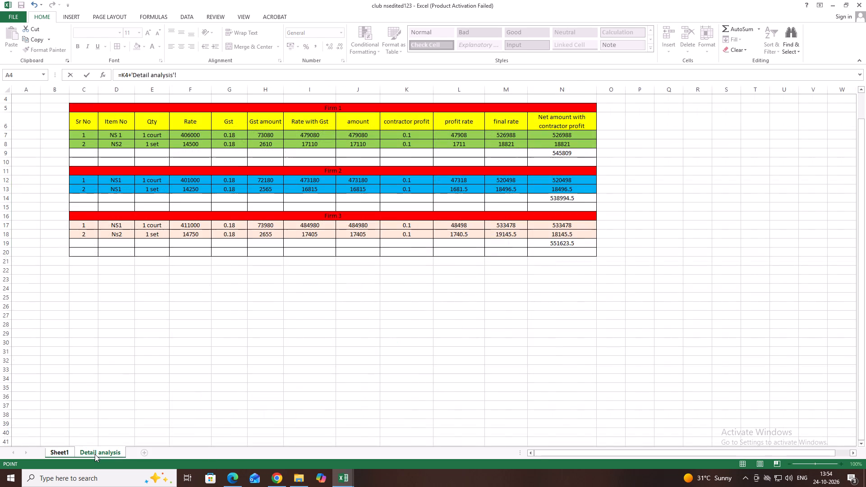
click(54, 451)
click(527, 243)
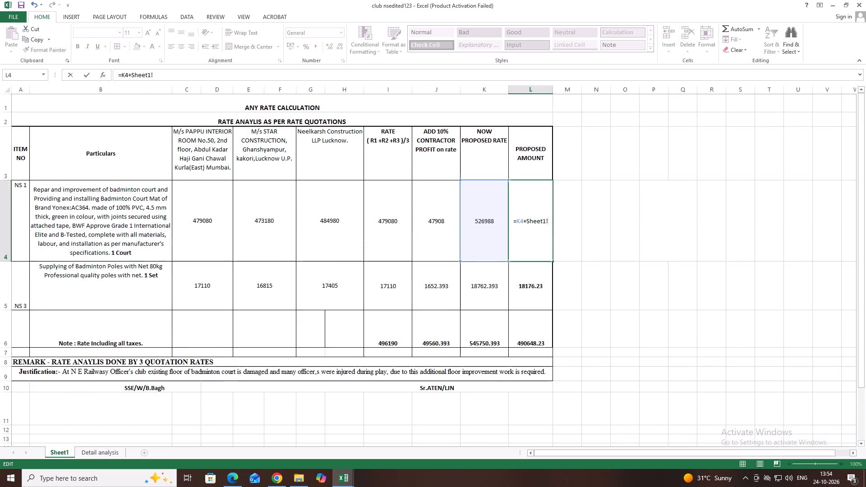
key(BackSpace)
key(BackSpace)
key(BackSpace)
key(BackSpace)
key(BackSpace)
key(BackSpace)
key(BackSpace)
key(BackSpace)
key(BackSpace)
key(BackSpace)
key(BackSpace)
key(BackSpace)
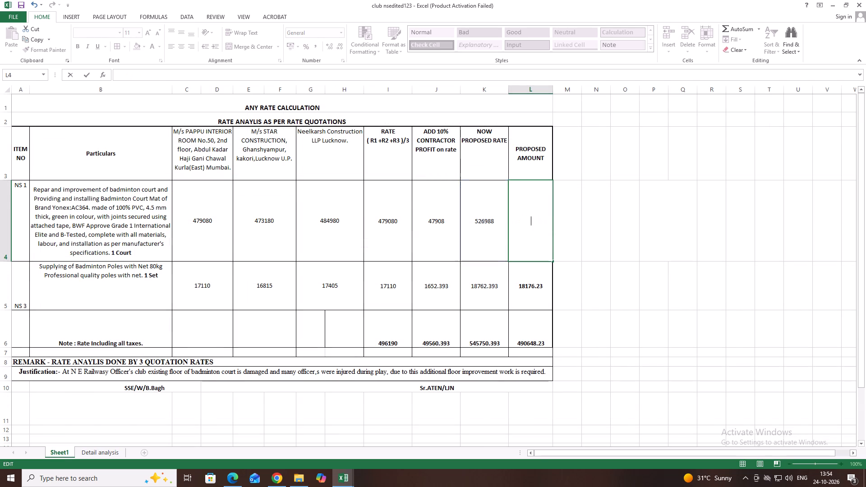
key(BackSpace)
Enter 536988 as NS 1's proposed amount in Sheet1's L4.
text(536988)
click(599, 247)
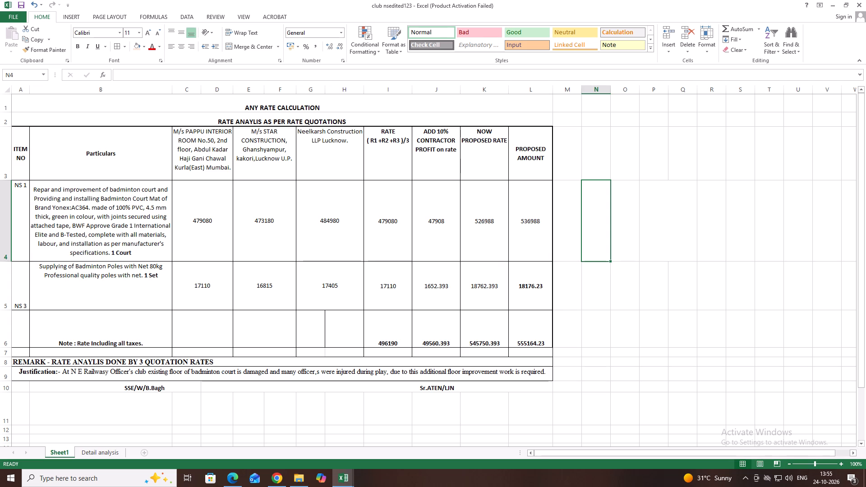
Replace the badminton poles' 10% contractor profit in Sheet1's J5 with the formula =.1*I5.
click(447, 292)
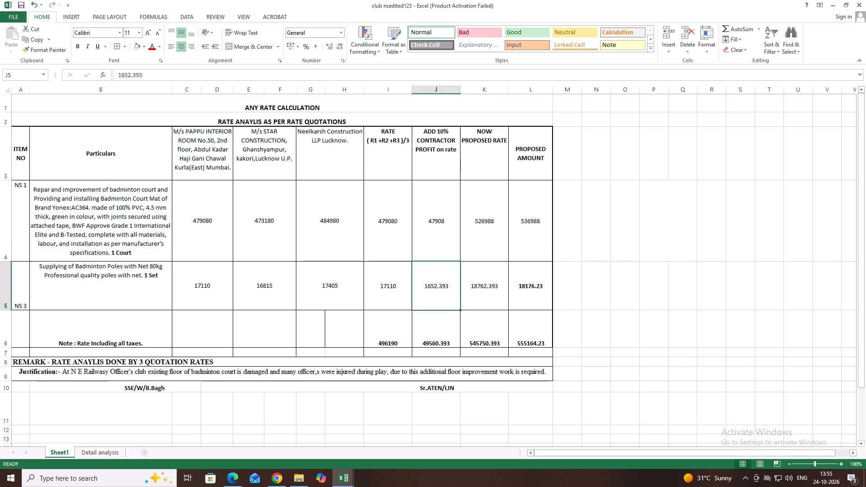
key(BackSpace)
key(equal)
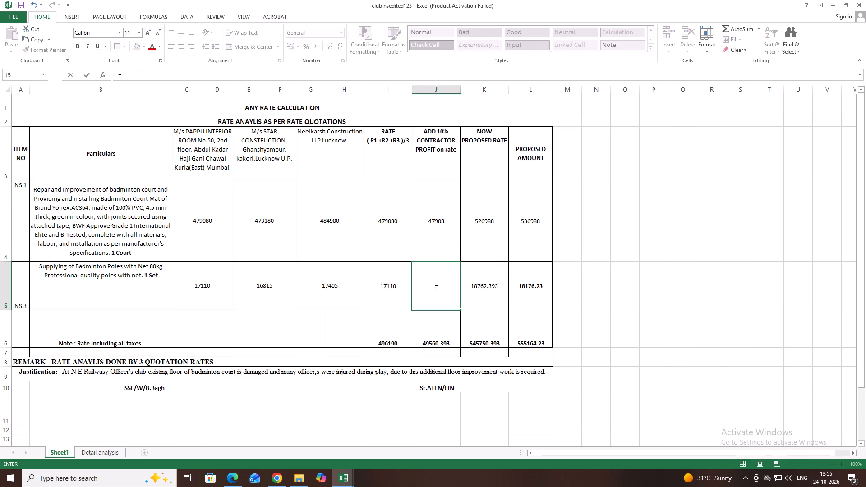
text(.1)
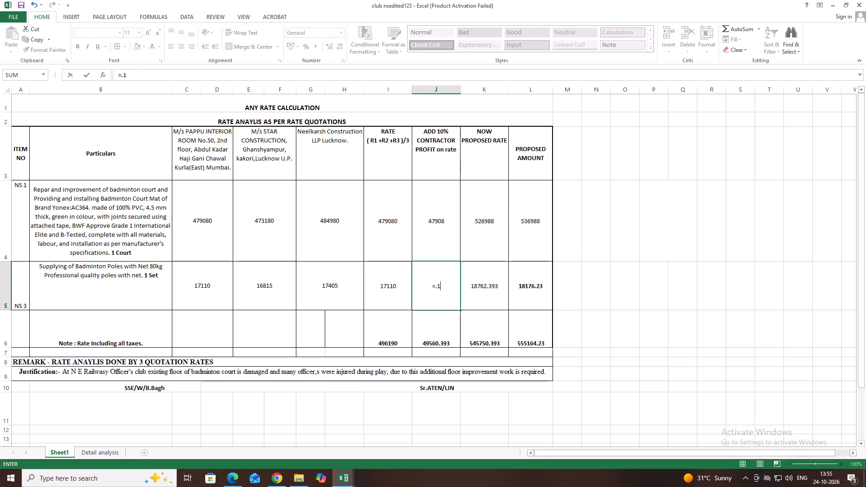
key(shift+asterisk)
click(384, 295)
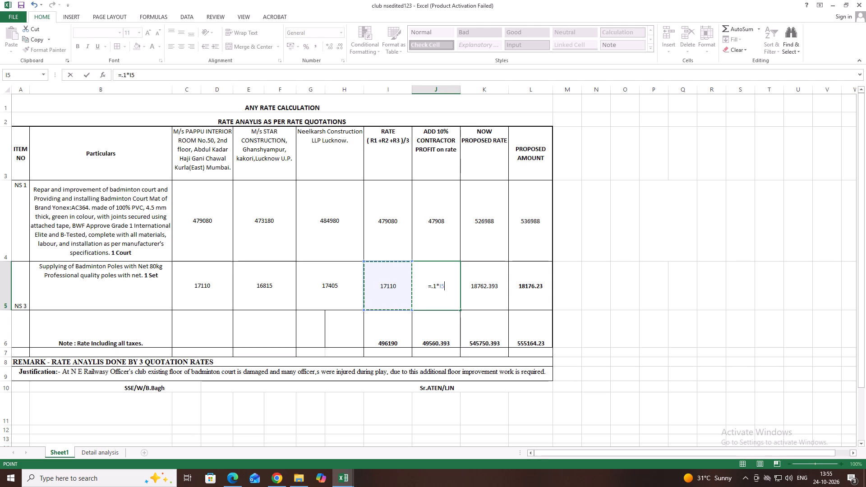
key(Return)
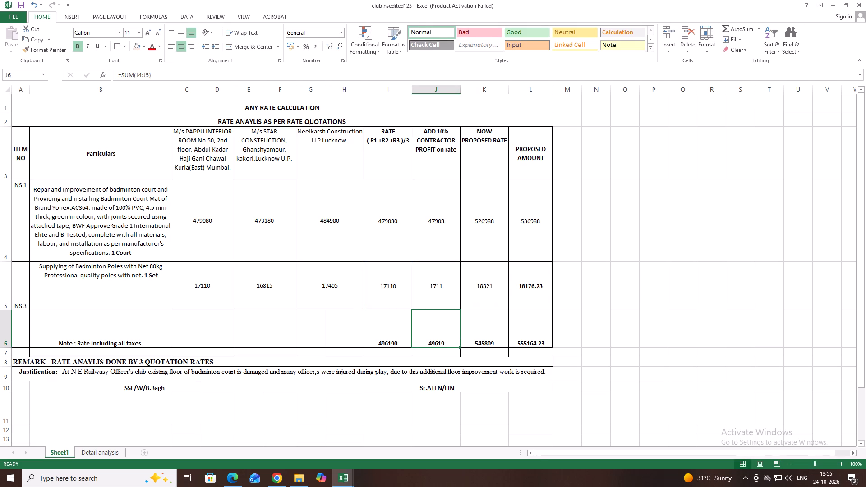
Copy the SSE/W/B.Bagh signature label from B10 into B11 and clear the original in B10.
click(541, 289)
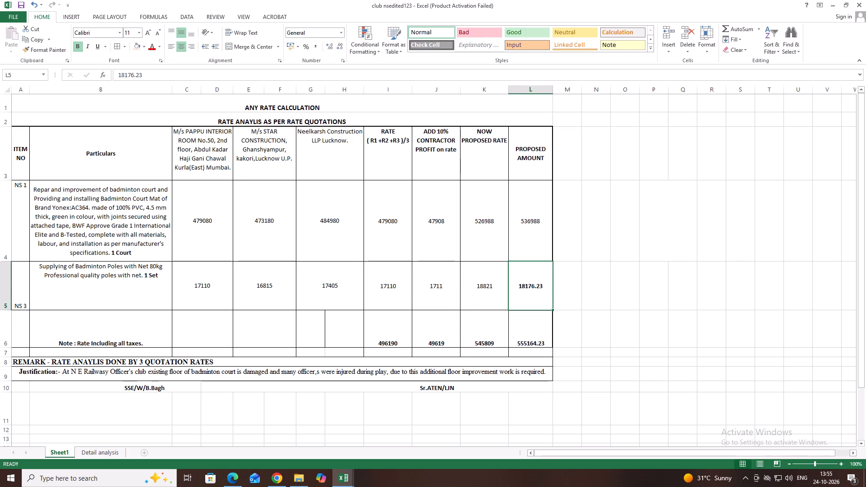
scroll(406, 368, down, 1)
scroll(404, 372, up, 1)
scroll(404, 372, down, 1)
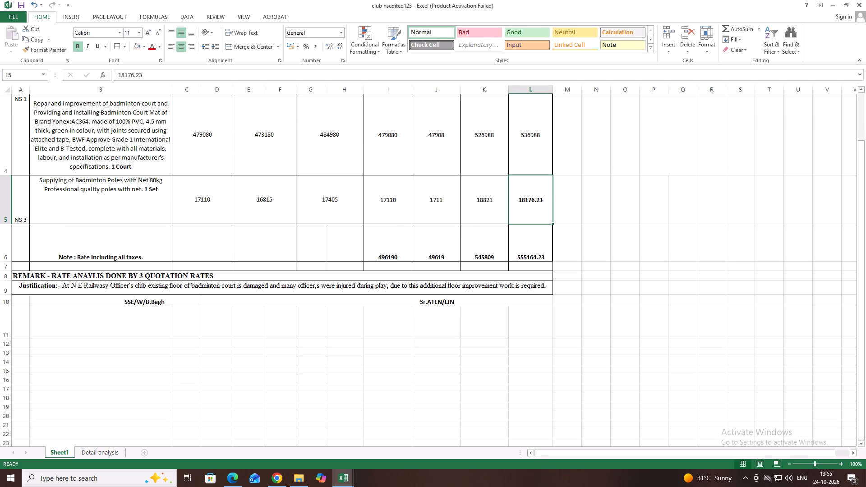
click(152, 304)
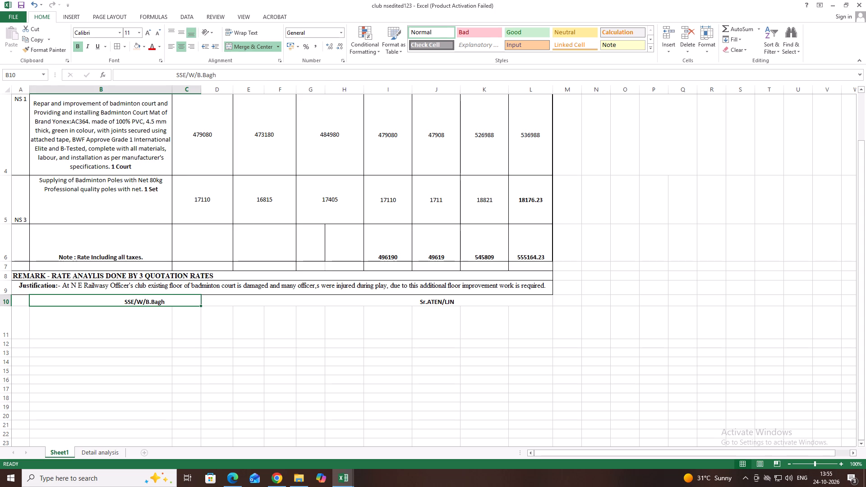
key(ctrl+c)
click(132, 328)
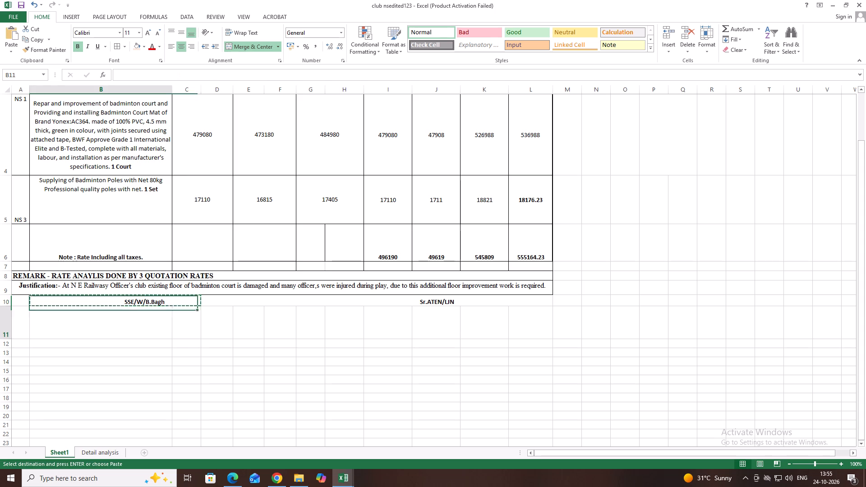
key(ctrl+v)
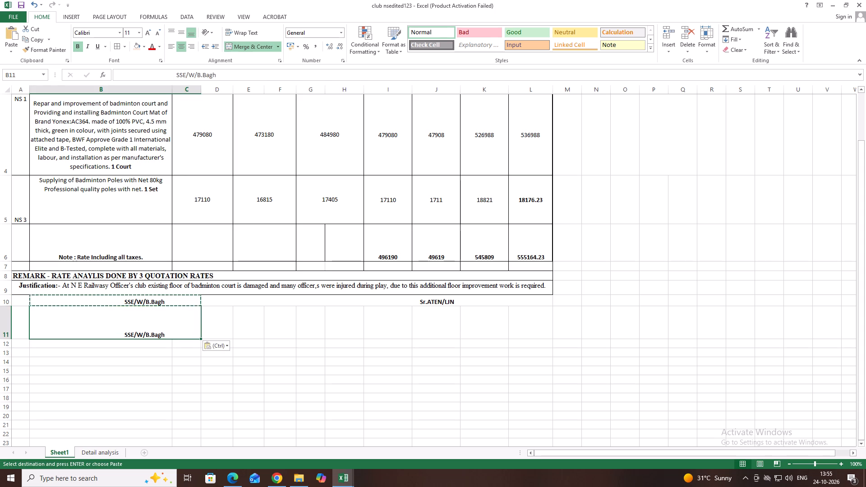
click(151, 301)
key(backslash)
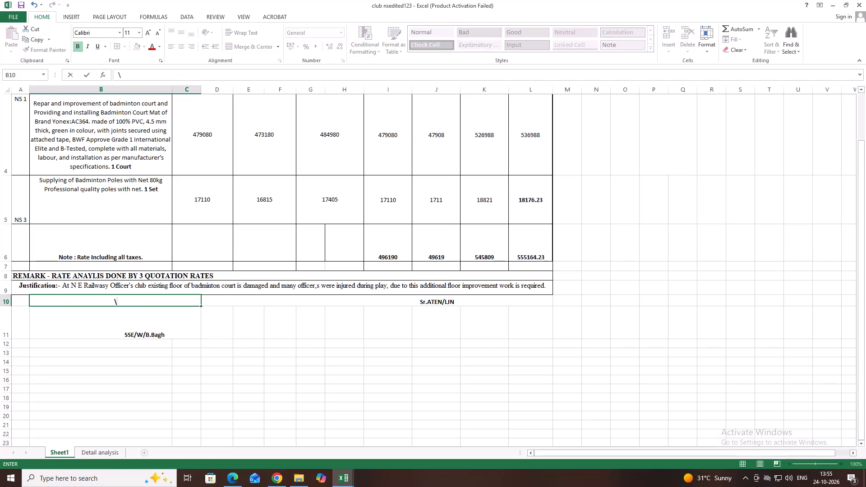
key(BackSpace)
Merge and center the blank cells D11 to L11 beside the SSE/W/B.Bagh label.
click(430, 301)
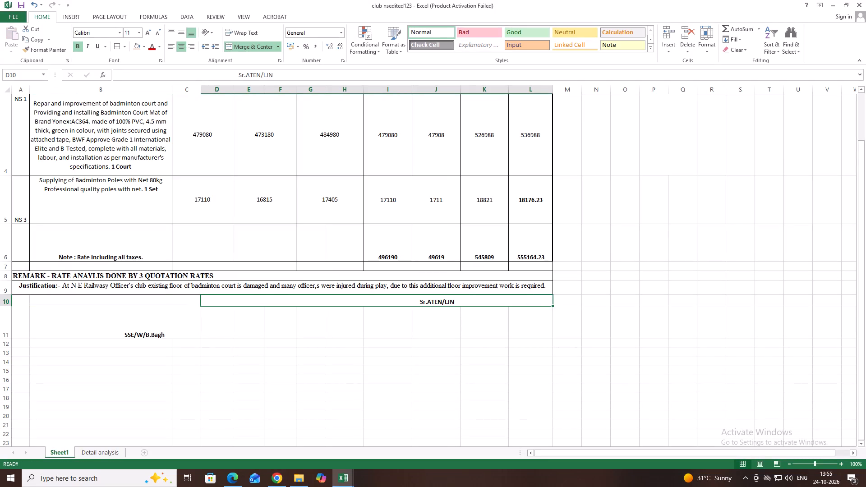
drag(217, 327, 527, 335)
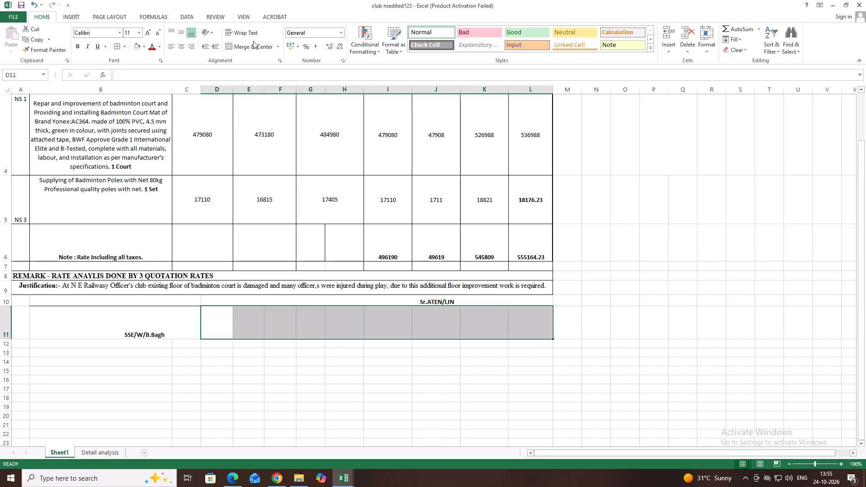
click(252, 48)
Merge B11 to L11 into a single cell and left-align its SSE/W/B.Bagh label.
drag(59, 322, 295, 332)
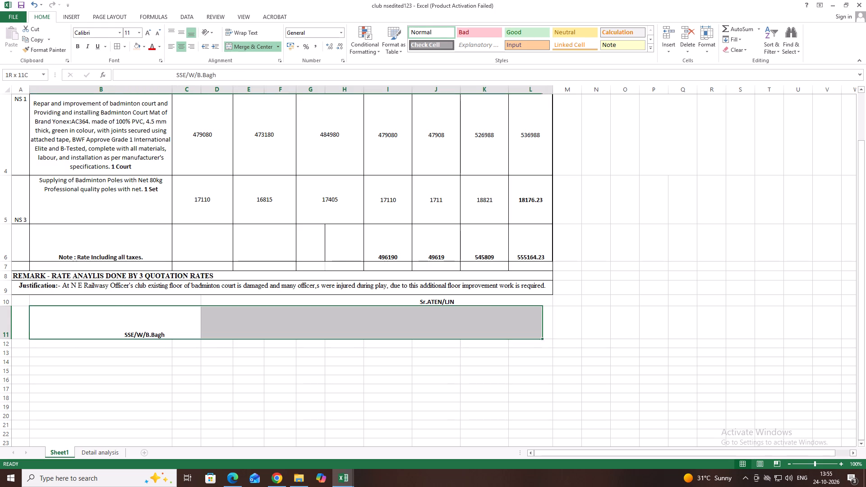
drag(295, 332, 322, 332)
click(248, 46)
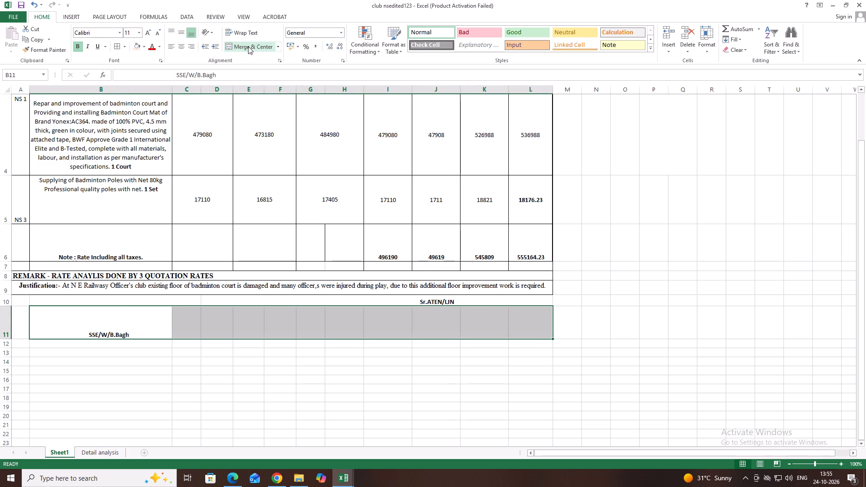
click(238, 43)
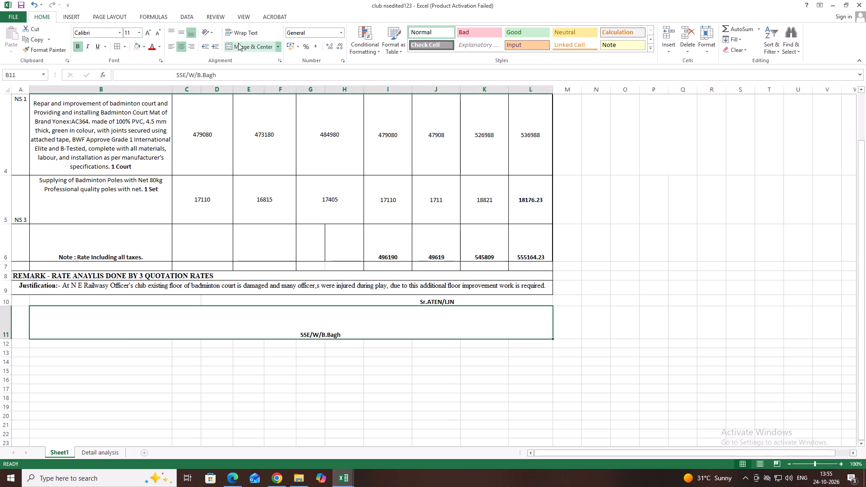
click(298, 333)
click(314, 338)
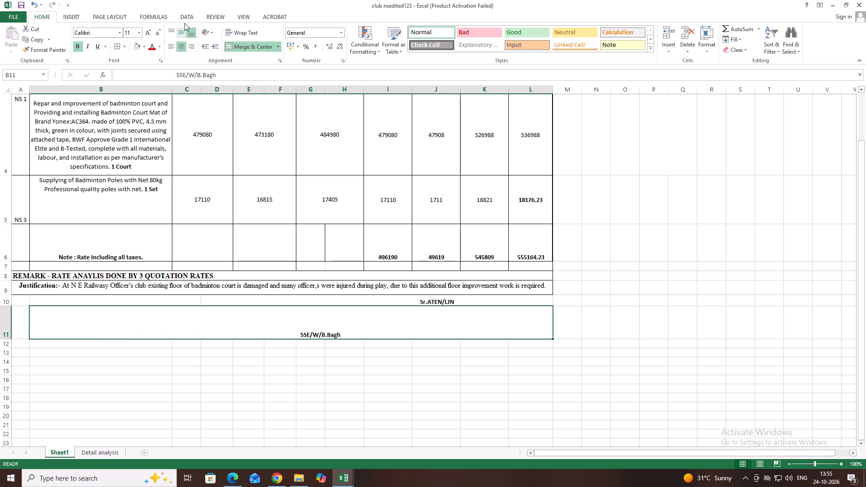
click(170, 44)
Add a long run of trailing spaces after SSE/W/B.Bagh in the merged B11 cell.
double_click(431, 330)
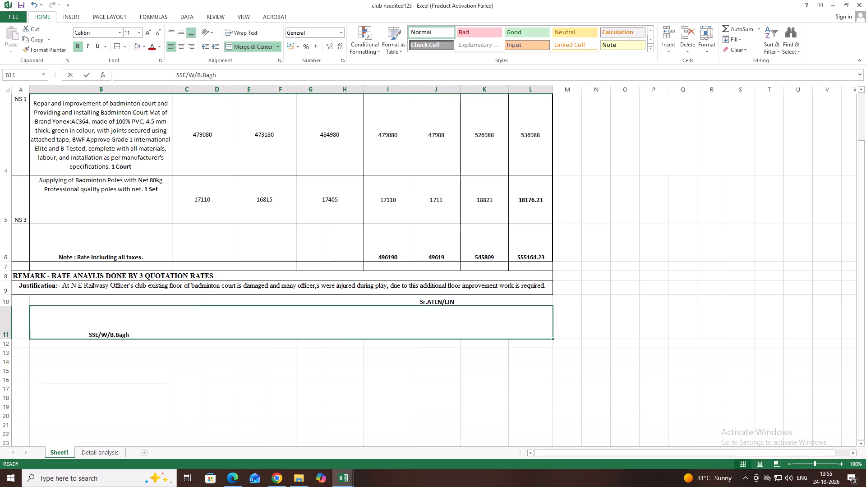
click(431, 330)
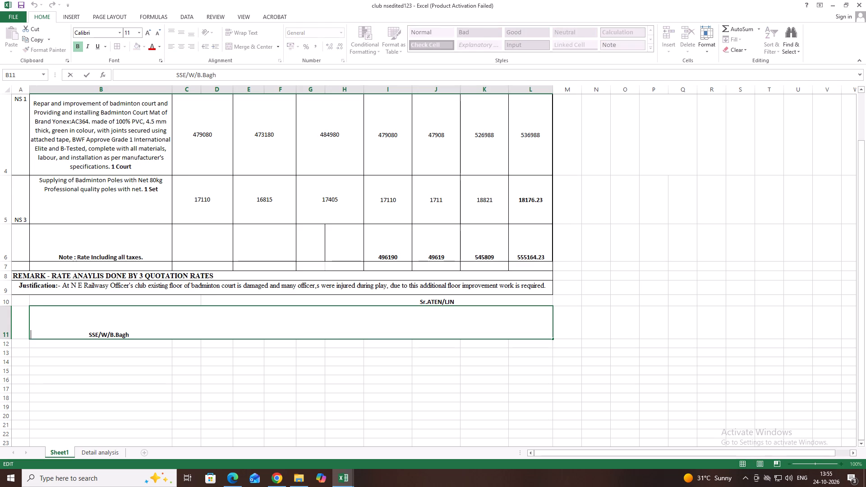
click(87, 333)
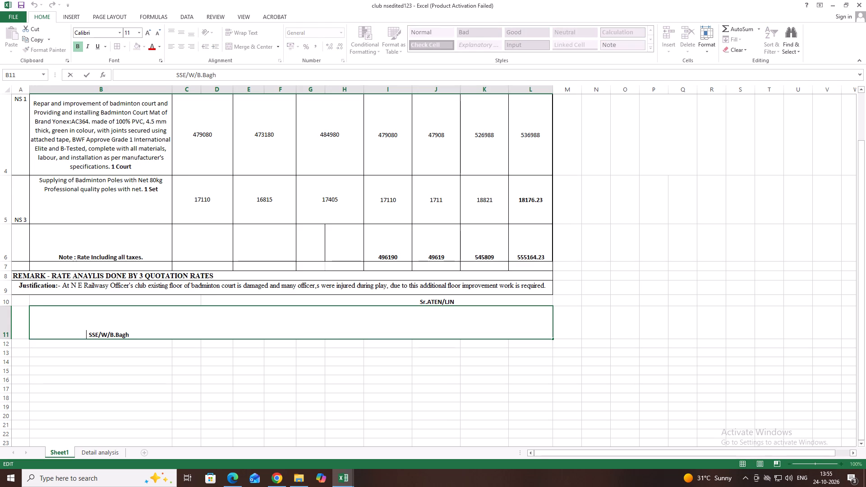
click(145, 334)
key(Tab)
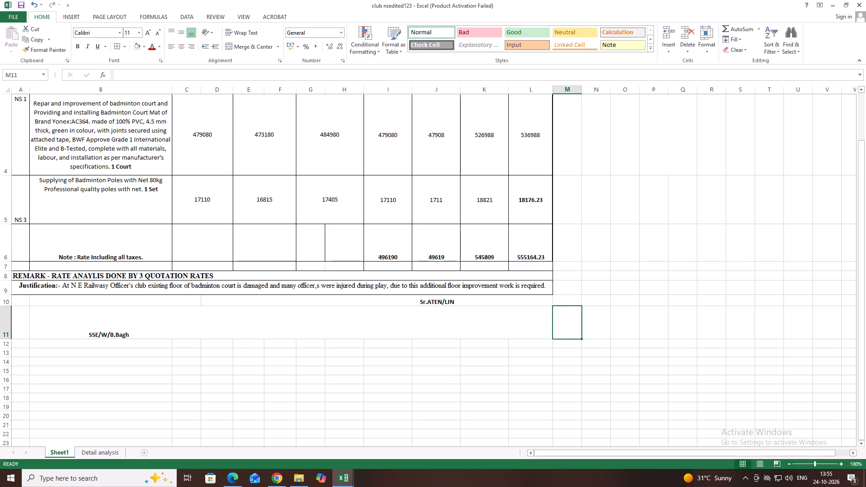
click(199, 326)
double_click(179, 333)
key(space)
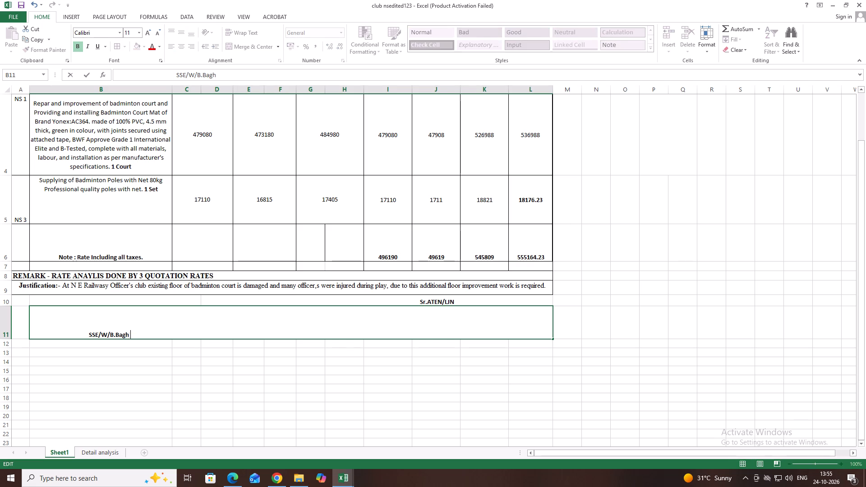
key(space)
key(space)
key(space)
key(space)
key(space)
key(space)
key(space)
key(space)
key(space)
key(space)
key(space)
key(space)
key(space)
key(space)
key(space)
key(space)
key(space)
key(space)
key(space)
key(space)
key(space)
key(space)
key(space)
key(space)
key(space)
key(space)
key(space)
key(space)
key(space)
key(space)
key(space)
key(space)
key(space)
key(space)
key(space)
key(space)
key(space)
key(space)
key(space)
key(space)
Copy the Sr.ATEN/LJN signature label from D10 into the merged B11 cell, replacing its content, and clear D10.
click(445, 303)
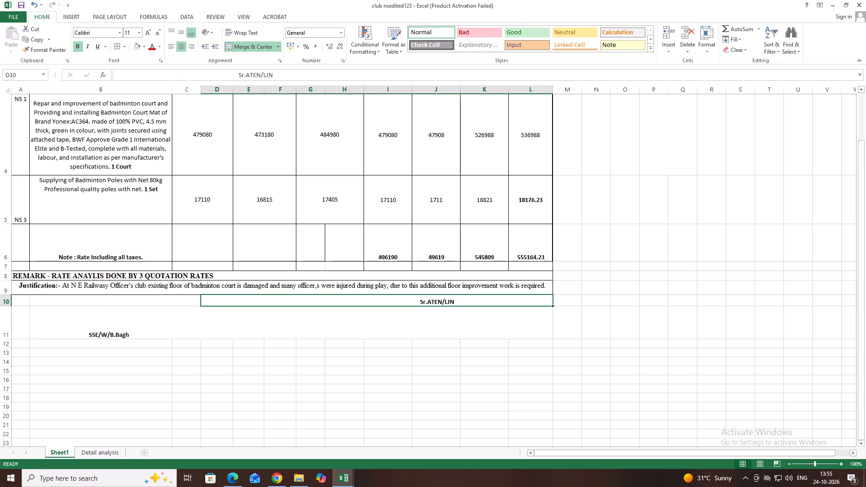
key(ctrl+c)
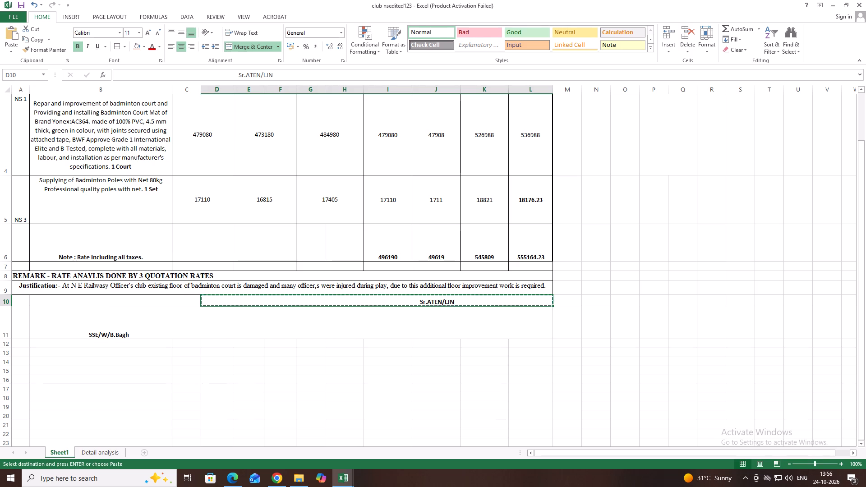
click(318, 338)
key(ctrl+v)
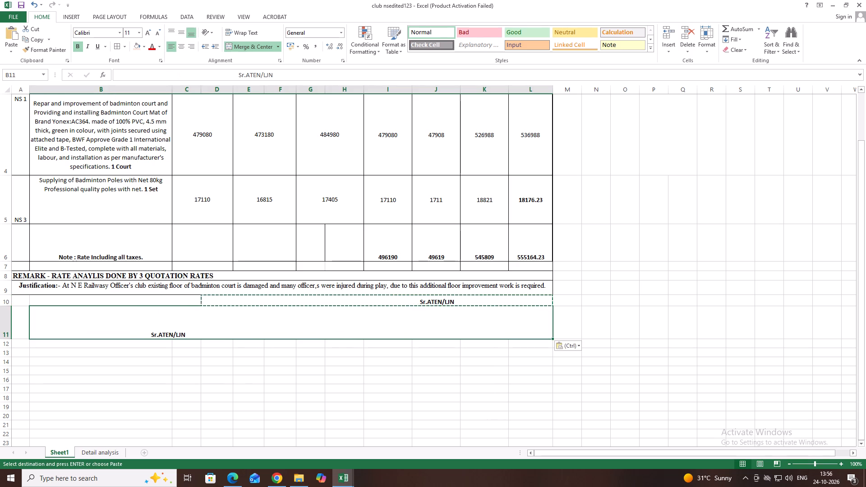
click(189, 333)
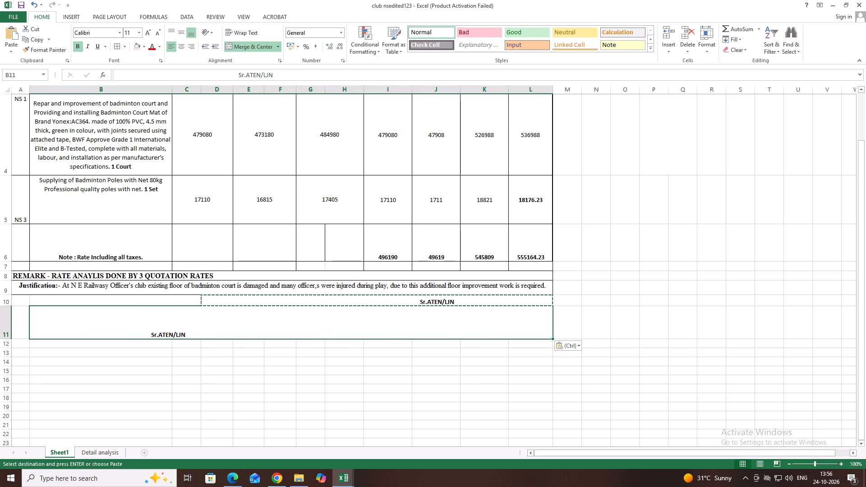
click(132, 333)
click(433, 303)
key(BackSpace)
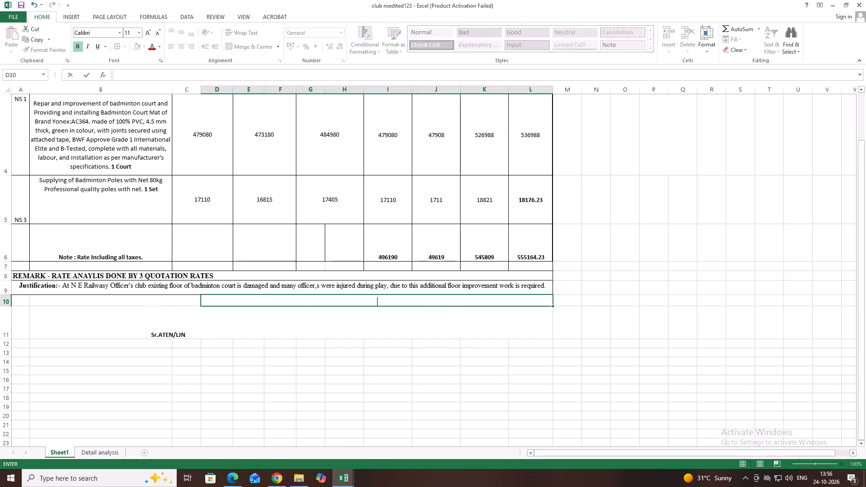
Add a long run of spaces before Sr.ATEN/LJN in merged cell B11 to shift the label toward columns I and J.
click(168, 336)
double_click(152, 335)
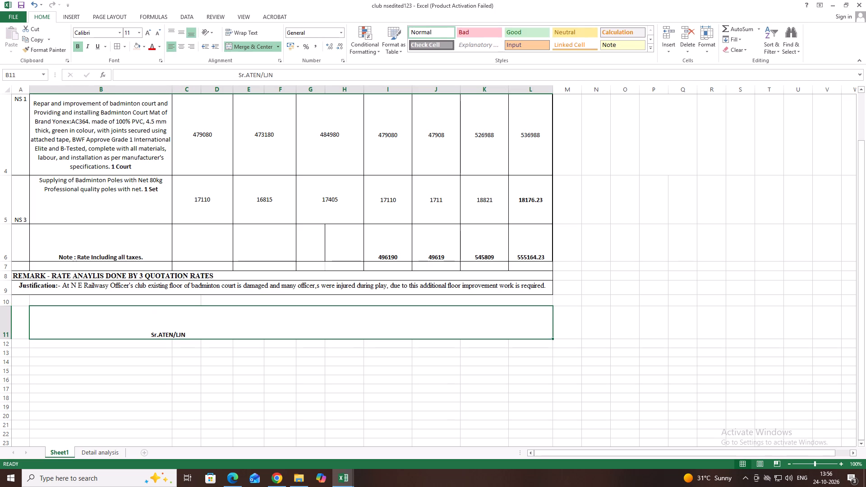
double_click(150, 335)
key(space)
key(space)
key(space)
key(space)
key(space)
key(space)
key(space)
key(space)
key(space)
key(space)
key(space)
key(space)
key(space)
key(space)
key(space)
key(space)
key(space)
key(space)
key(space)
key(space)
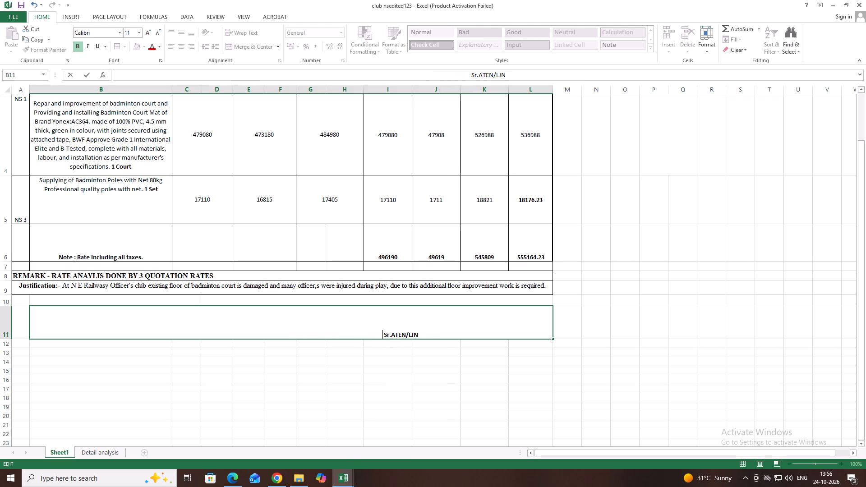
Insert the label SSE/W?B.Bagh near the start of merged cell B11, indented with spaces ahead of Sr.ATEN/LJN.
click(57, 325)
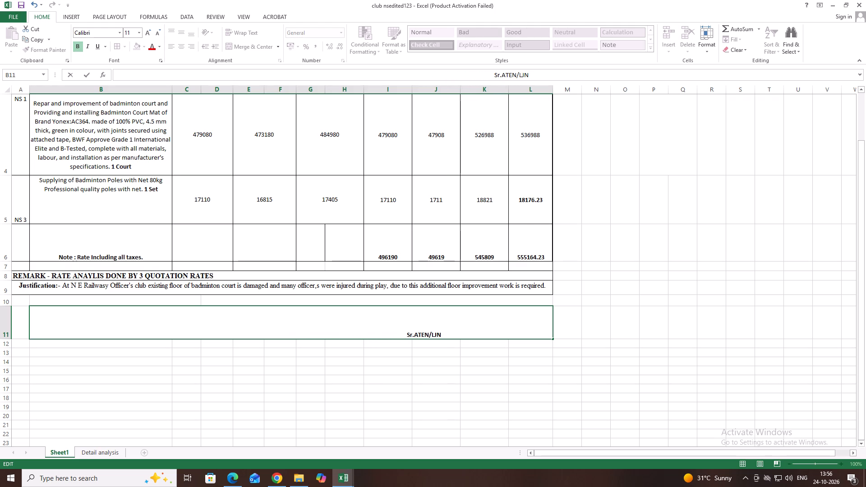
click(63, 335)
key(space)
key(space)
key(space)
key(space)
key(space)
key(space)
key(space)
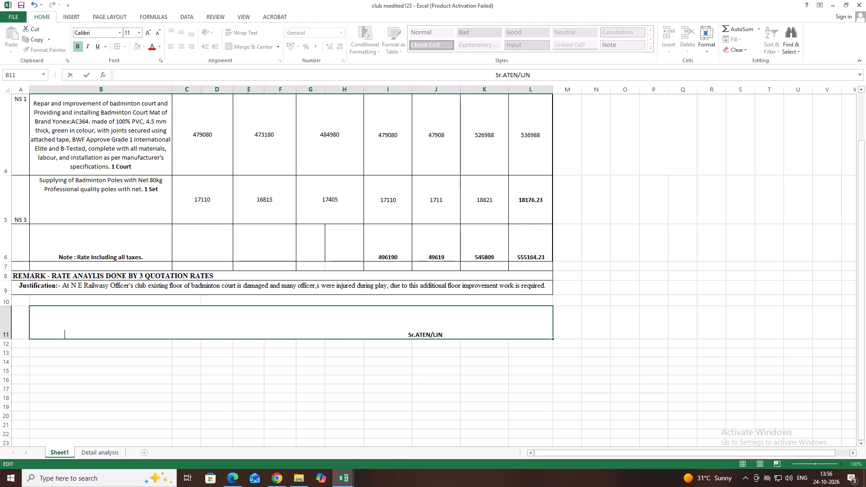
click(63, 335)
key(space)
key(space)
key(space)
key(space)
key(space)
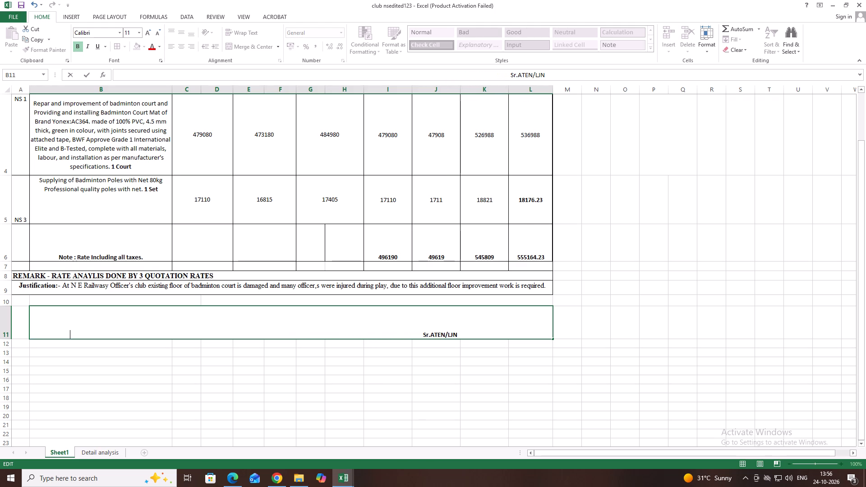
key(space)
key(space)
key(space)
key(space)
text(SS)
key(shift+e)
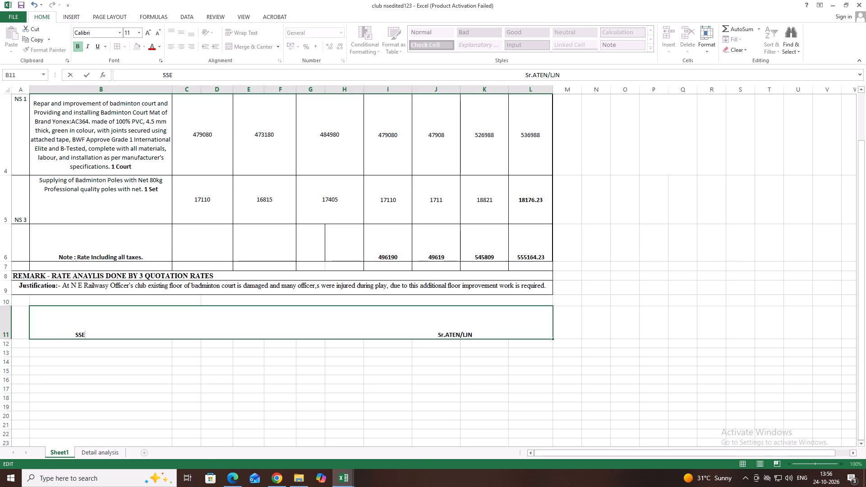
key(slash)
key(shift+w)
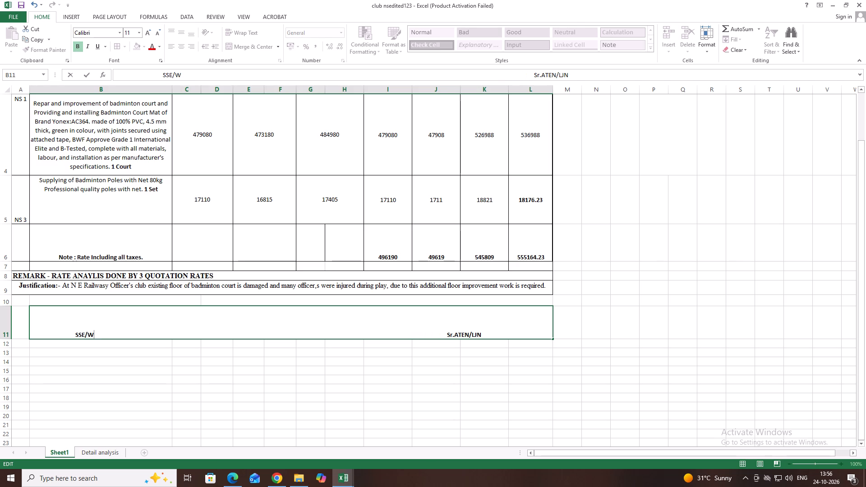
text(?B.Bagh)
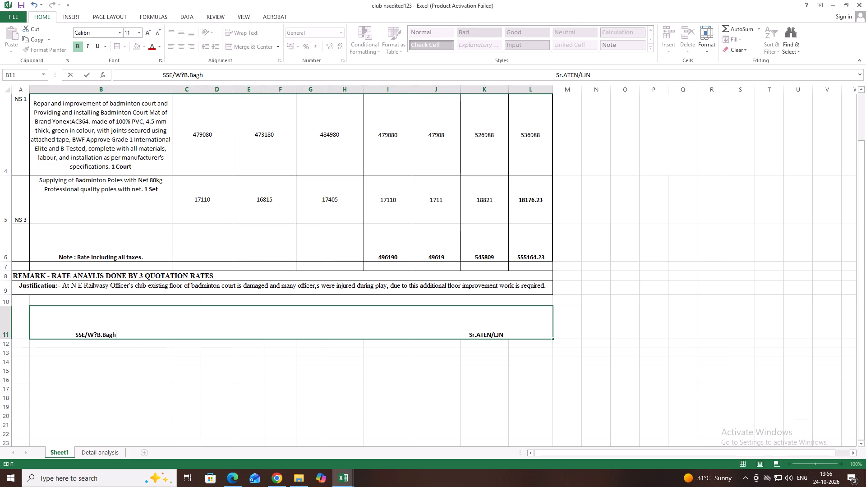
Remove about twenty spaces before Sr.ATEN/LJN in merged cell B11 to bring the label back under column J.
click(474, 335)
click(469, 335)
key(BackSpace)
key(BackSpace)
key(BackSpace)
key(BackSpace)
key(BackSpace)
key(BackSpace)
key(BackSpace)
key(BackSpace)
key(BackSpace)
key(BackSpace)
key(BackSpace)
key(BackSpace)
key(BackSpace)
key(BackSpace)
key(BackSpace)
key(BackSpace)
key(BackSpace)
key(BackSpace)
key(BackSpace)
key(BackSpace)
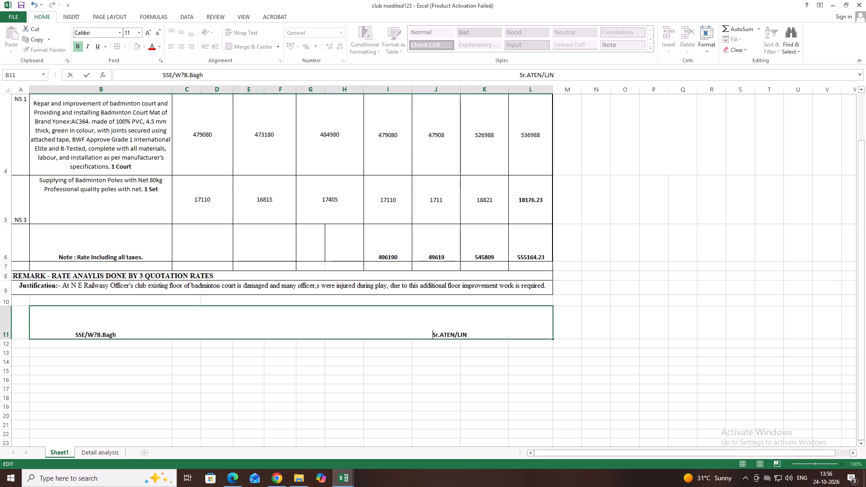
Open the NS 3 item number in cell A5 for editing.
scroll(468, 335, up, 1)
scroll(468, 335, down, 1)
scroll(468, 335, up, 3)
scroll(468, 335, down, 1)
scroll(468, 335, up, 1)
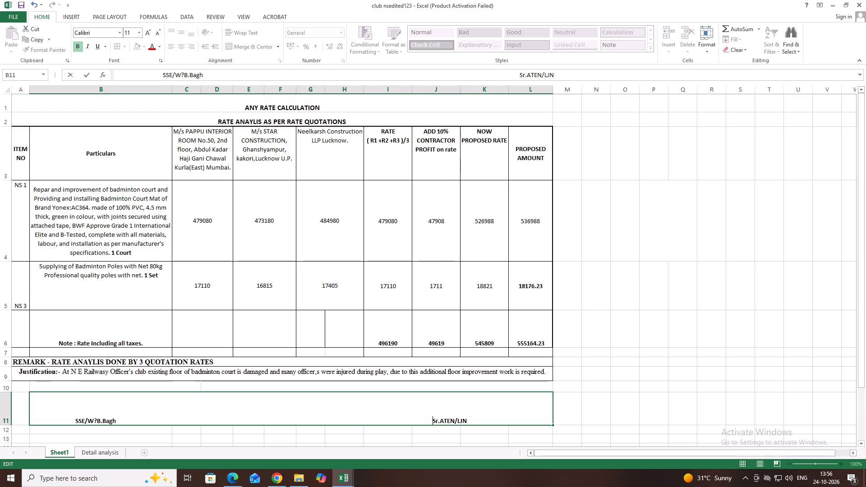
double_click(19, 304)
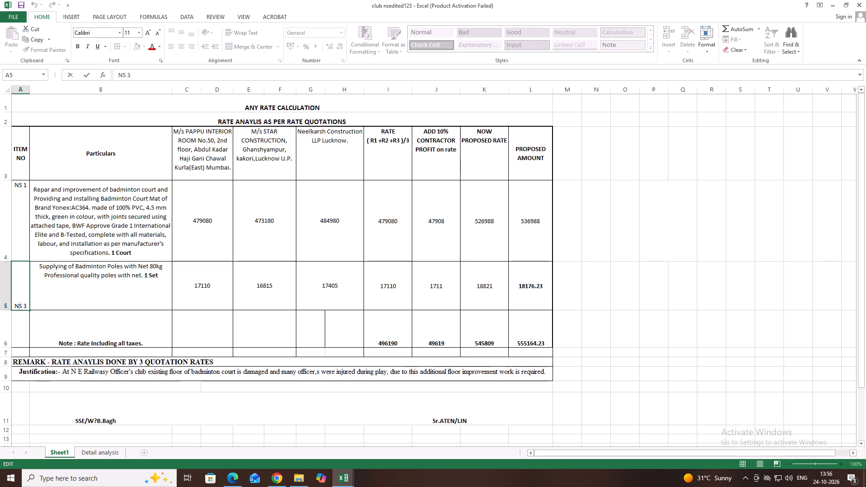
Change the item number in cell A5 to NS 2 and save the workbook.
click(27, 303)
key(BackSpace)
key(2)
key(ctrl+s)
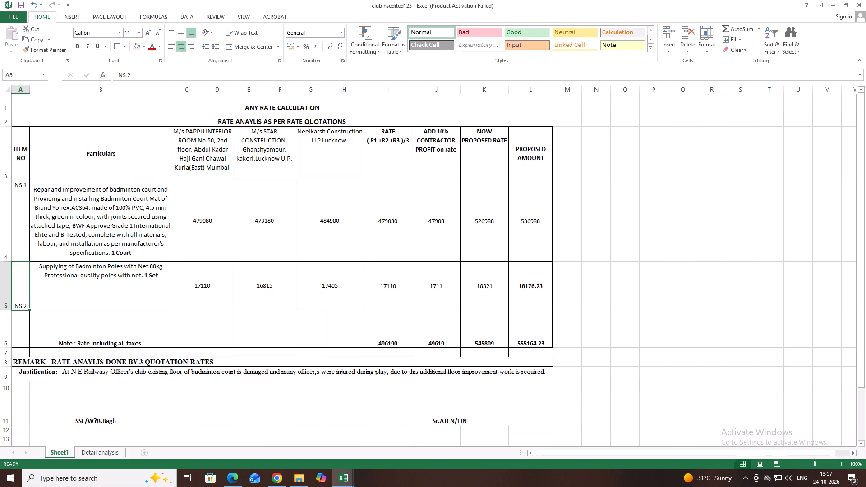
Open the Detail analysis sheet to view the firm-wise rate breakdown.
click(109, 455)
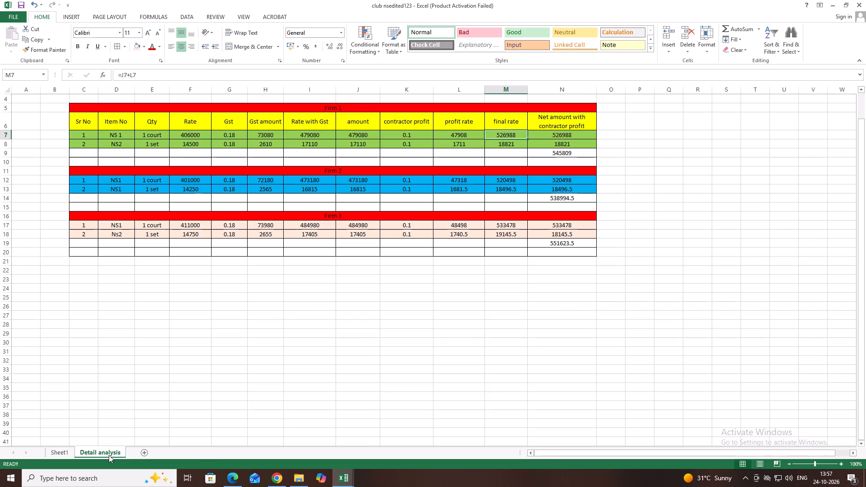